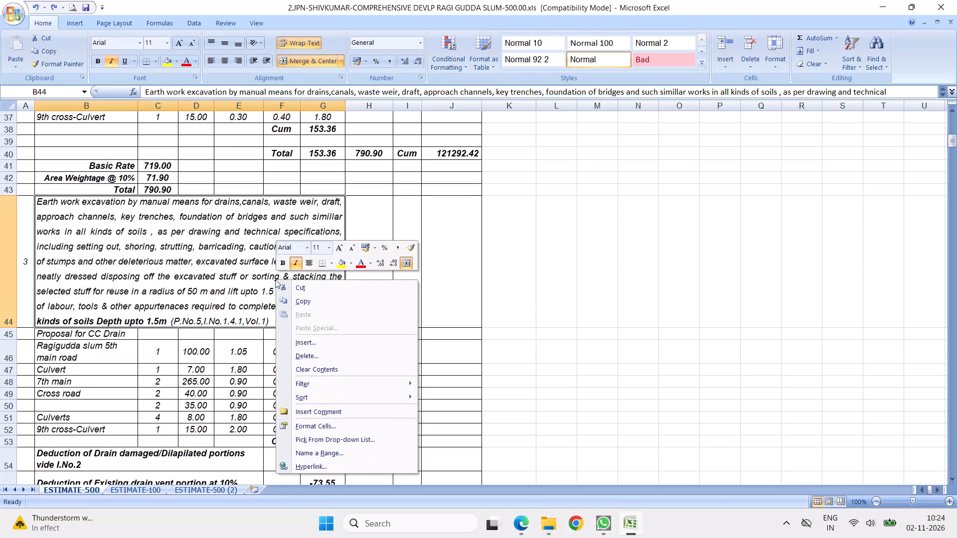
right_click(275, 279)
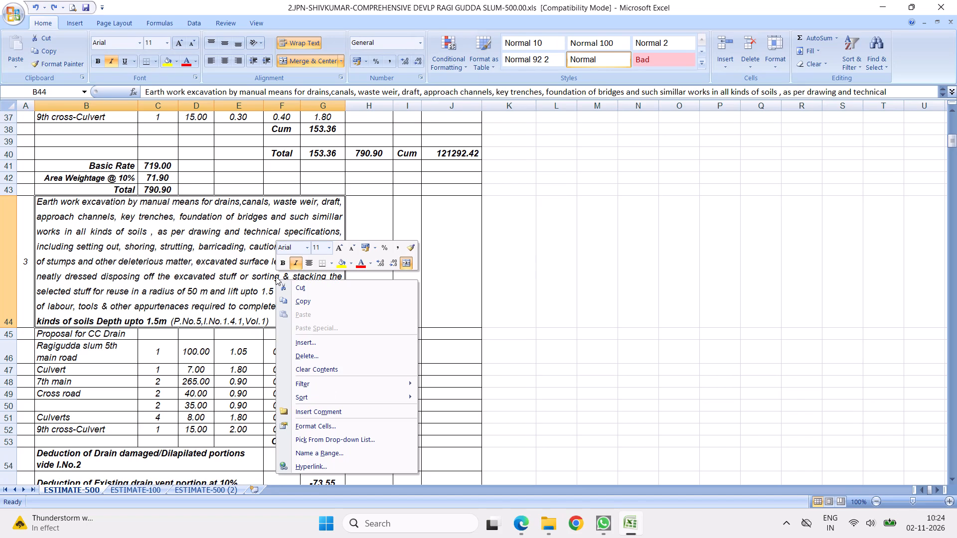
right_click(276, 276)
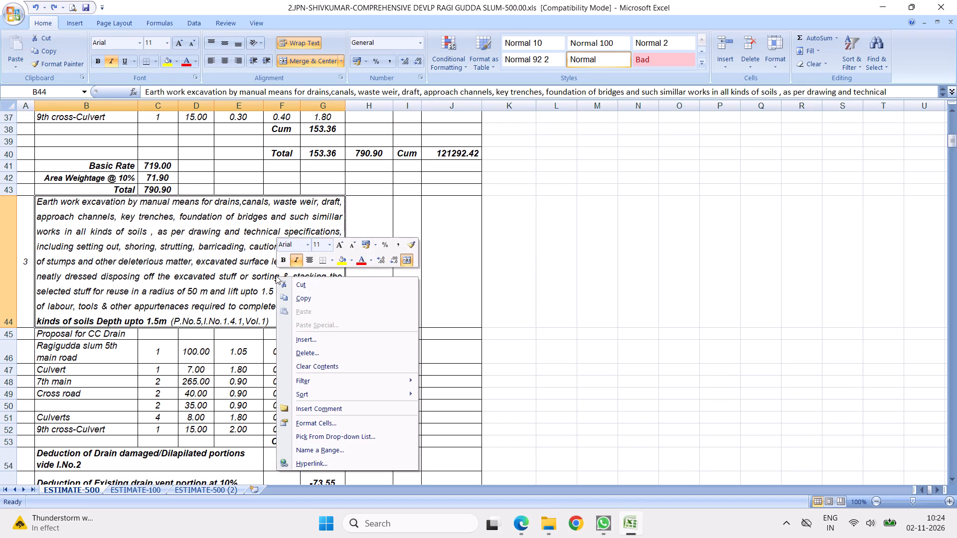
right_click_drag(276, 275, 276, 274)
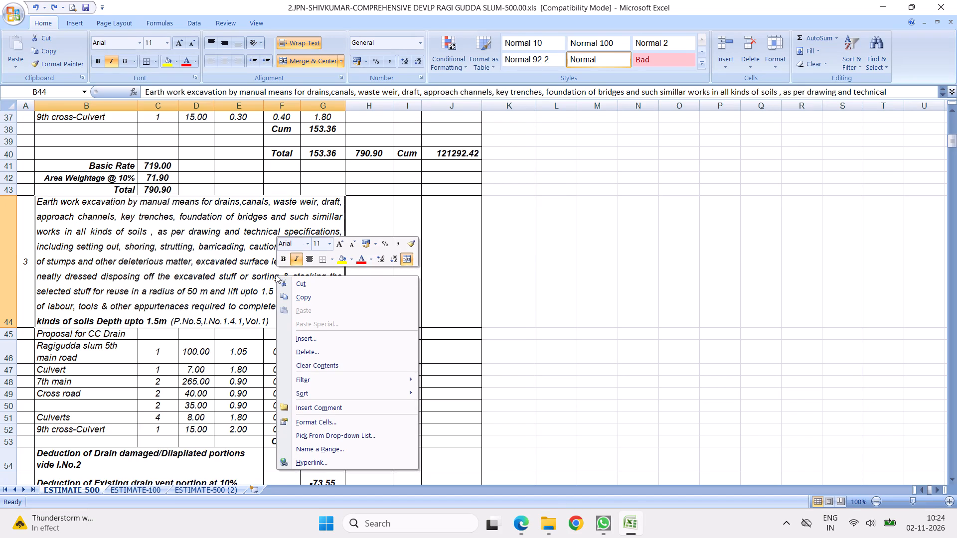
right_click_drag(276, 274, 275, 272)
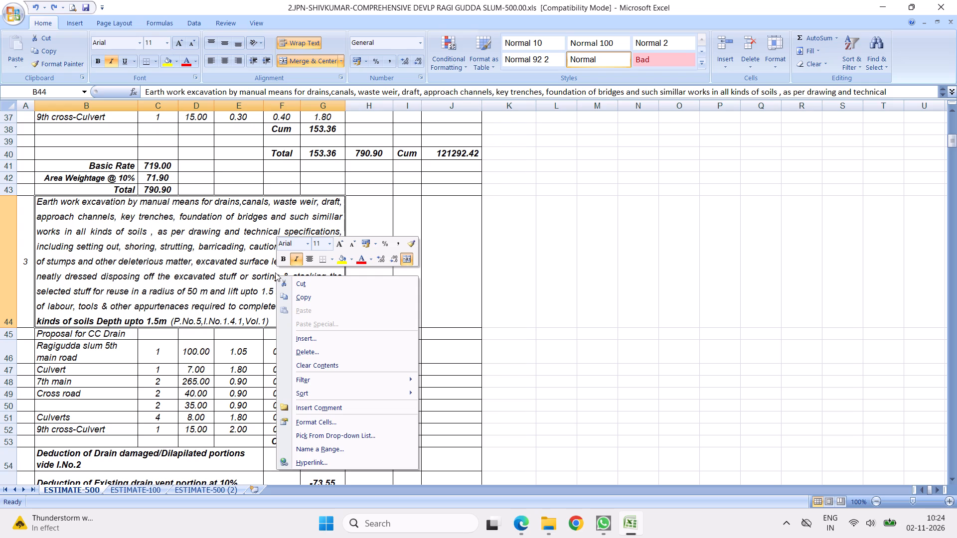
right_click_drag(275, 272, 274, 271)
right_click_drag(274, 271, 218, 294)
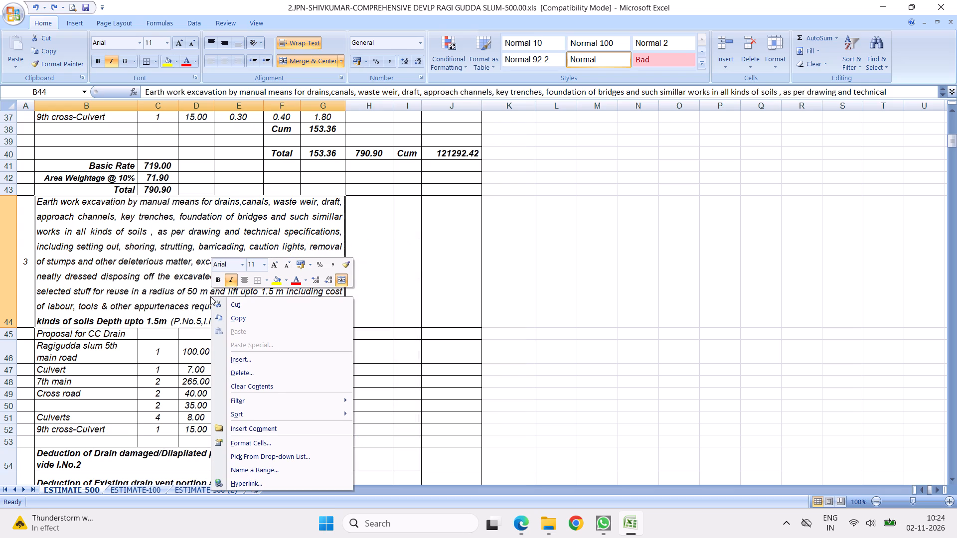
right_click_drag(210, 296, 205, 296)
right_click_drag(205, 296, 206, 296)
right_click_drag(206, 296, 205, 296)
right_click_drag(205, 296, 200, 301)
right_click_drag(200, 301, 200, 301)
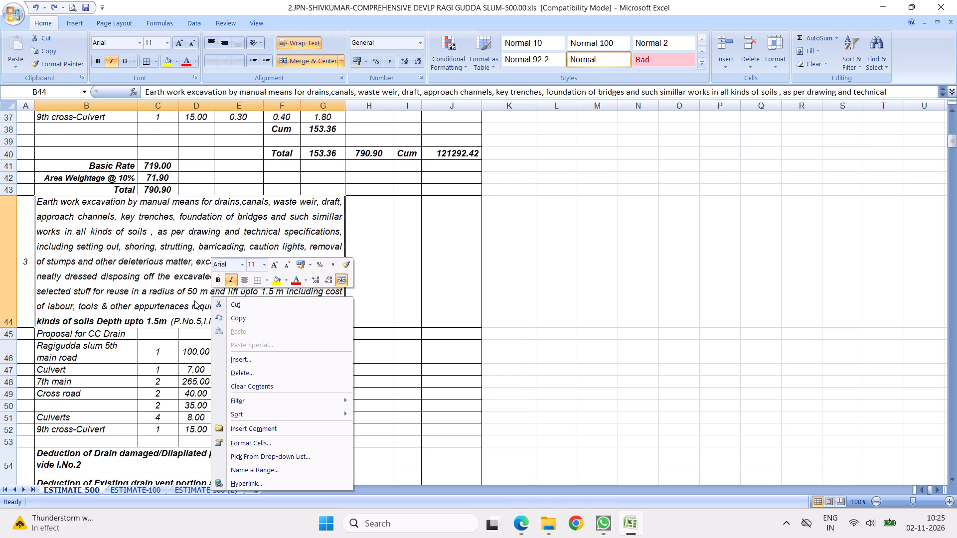
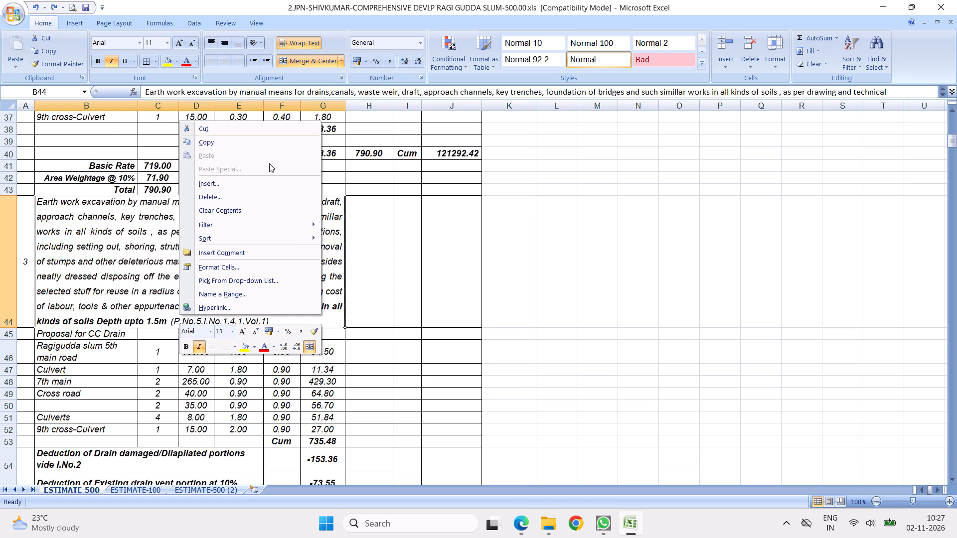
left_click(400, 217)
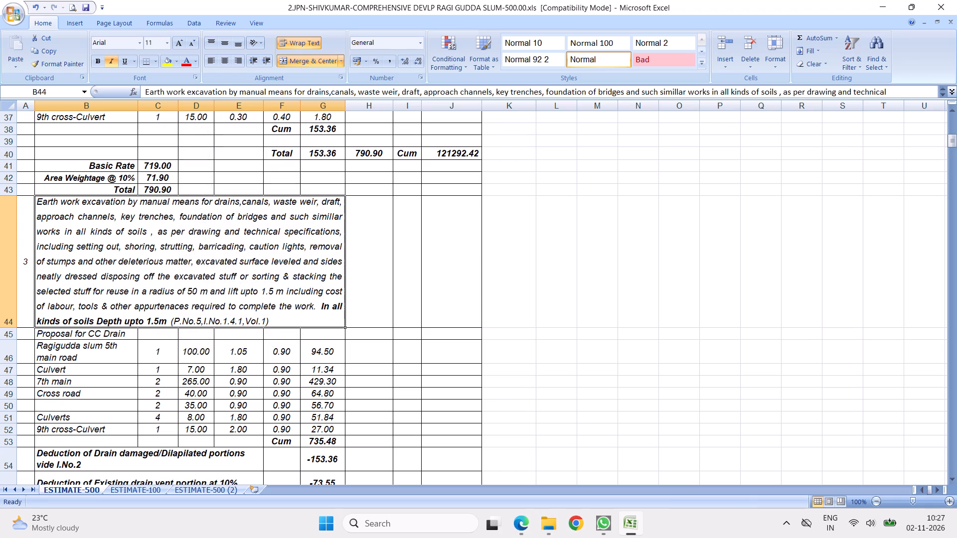
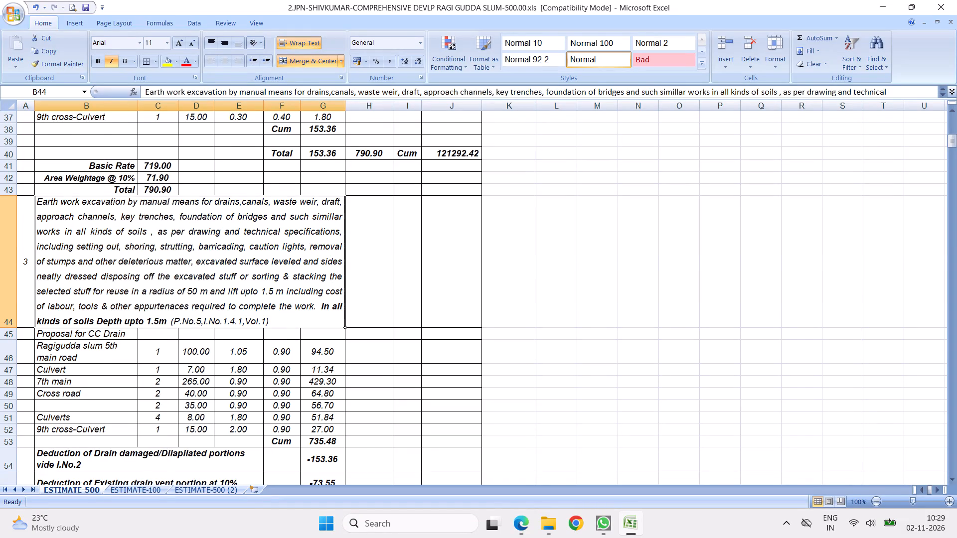
Review estimate items 3 to 5, covering the drain excavation, surface excavation and concrete pavement dismantling quantities and rates.
scroll(210, 374, "down", 2)
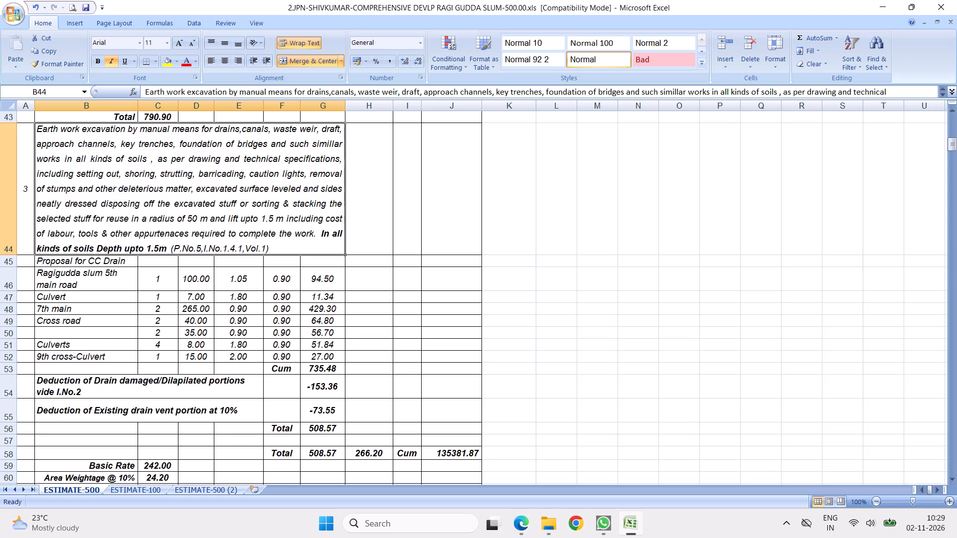
scroll(237, 306, "down", 6)
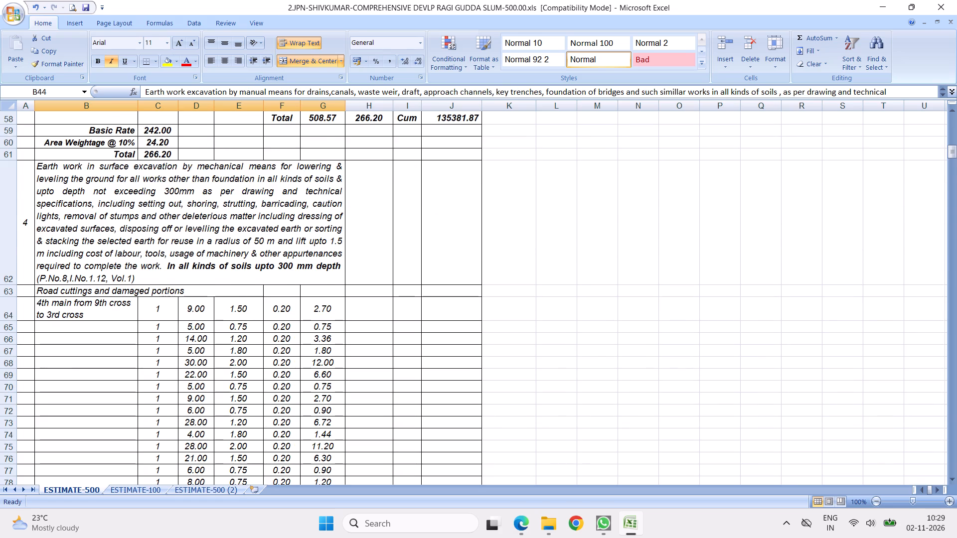
scroll(222, 253, "down", 13)
scroll(260, 268, "down", 6)
scroll(251, 225, "up", 1)
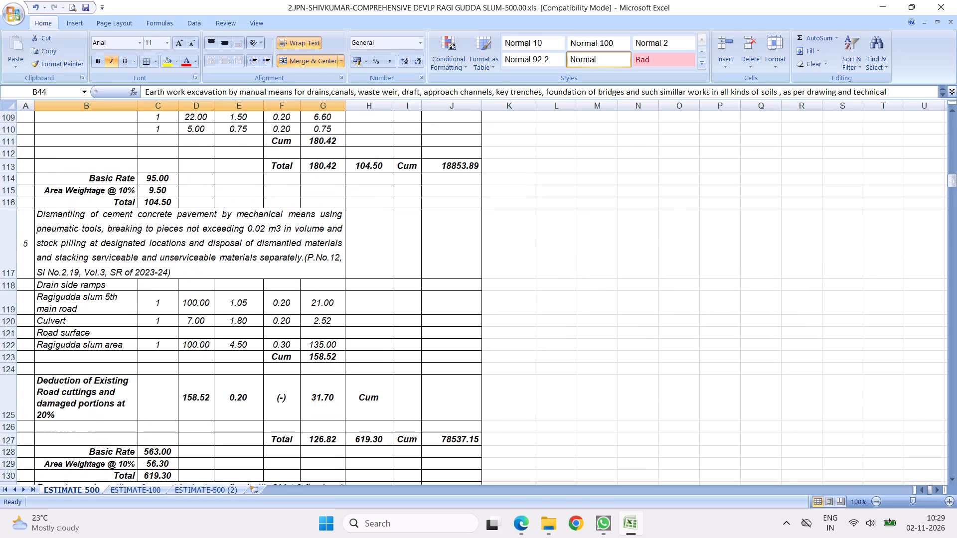
scroll(153, 219, "up", 14)
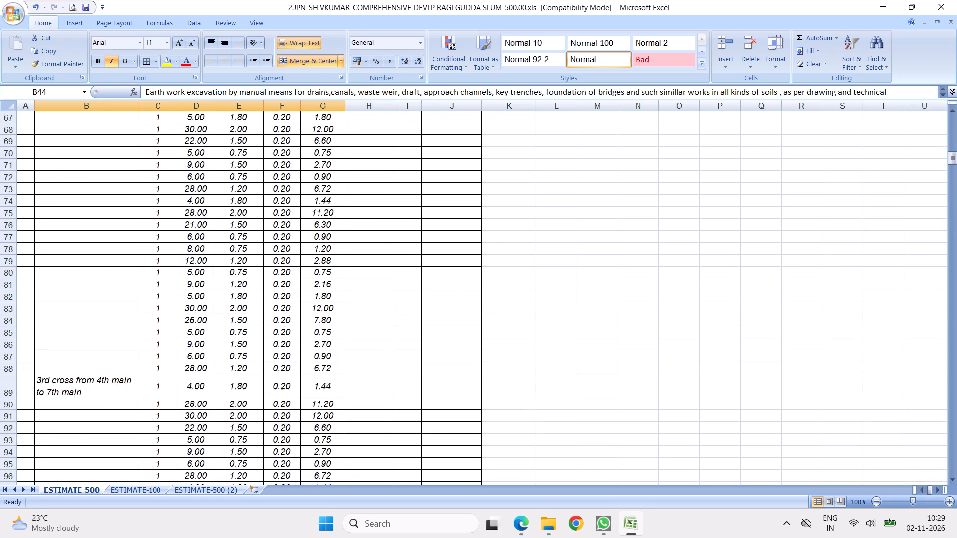
scroll(151, 219, "up", 3)
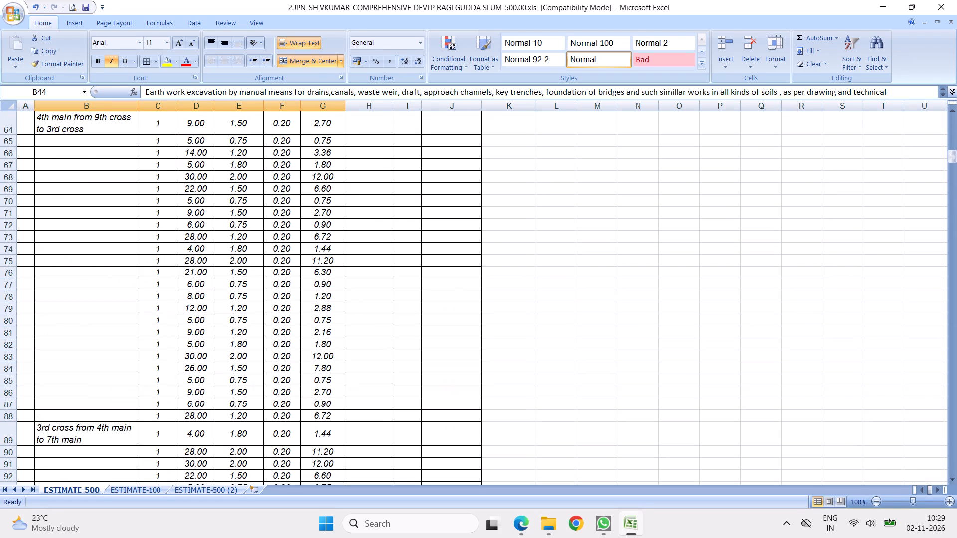
scroll(281, 238, "up", 8)
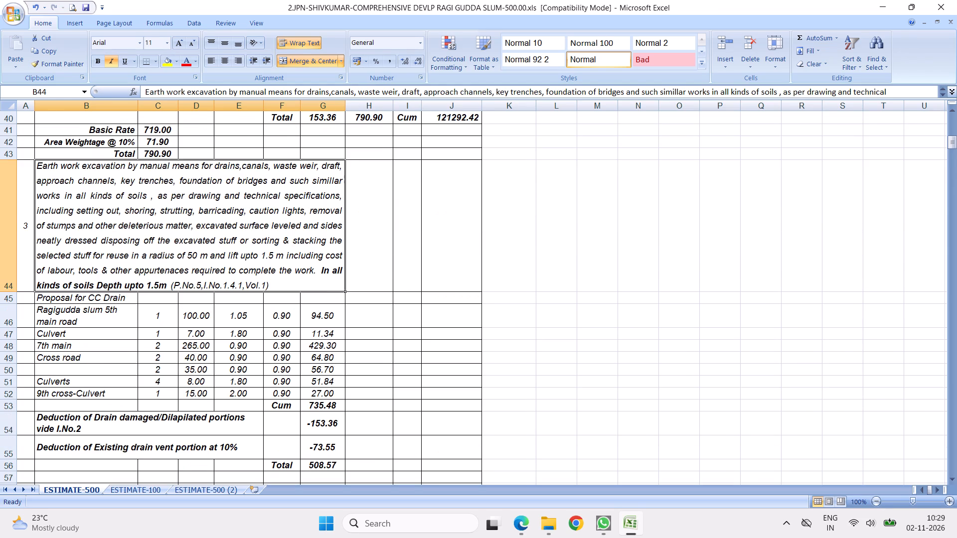
scroll(260, 248, "down", 3)
scroll(231, 219, "up", 3)
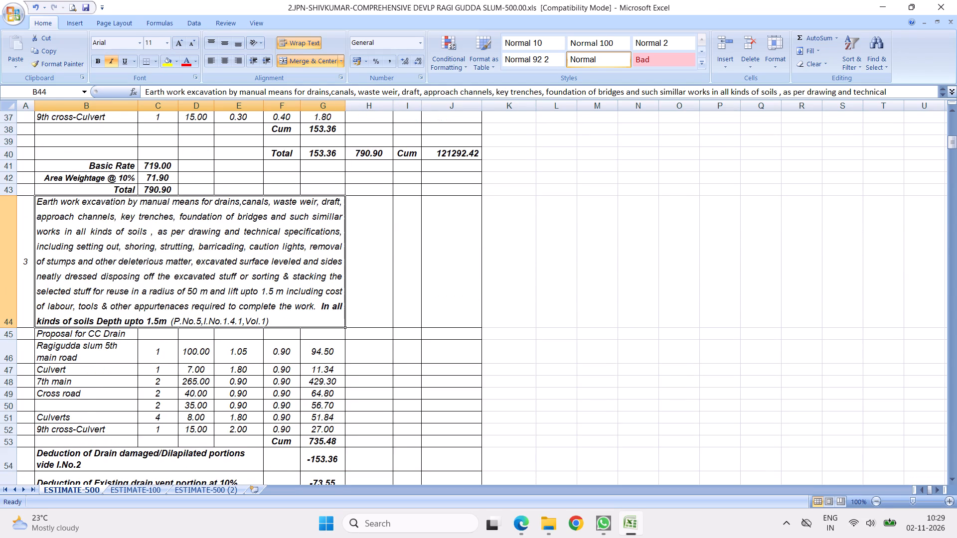
scroll(178, 247, "up", 2)
scroll(285, 281, "down", 5)
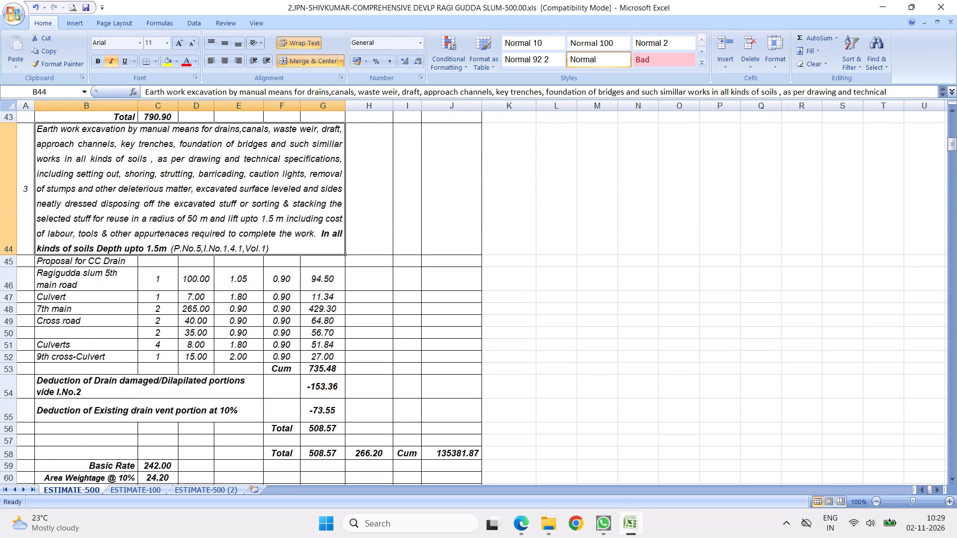
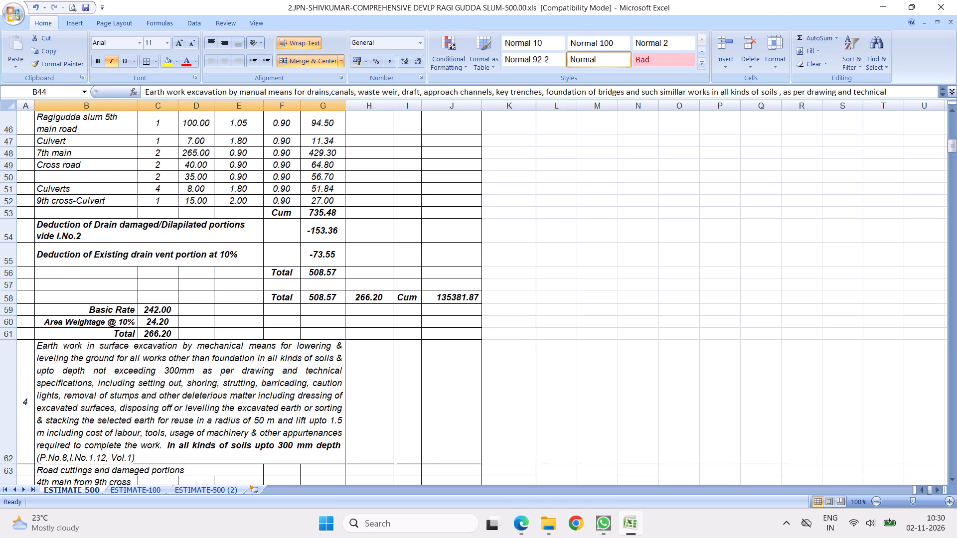
Select the description of estimate item 4, surface excavation by mechanical means, to examine its specification.
scroll(266, 277, "down", 4)
left_click(177, 241)
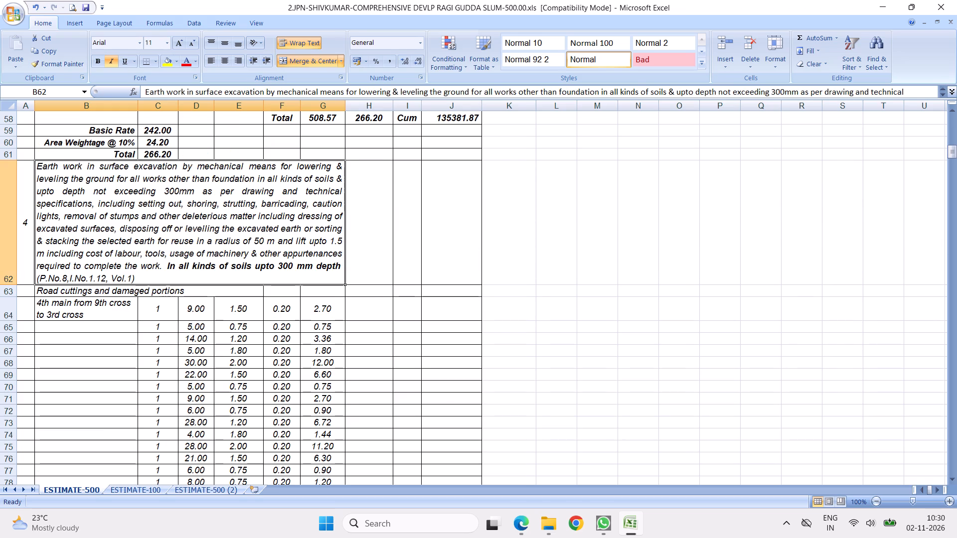
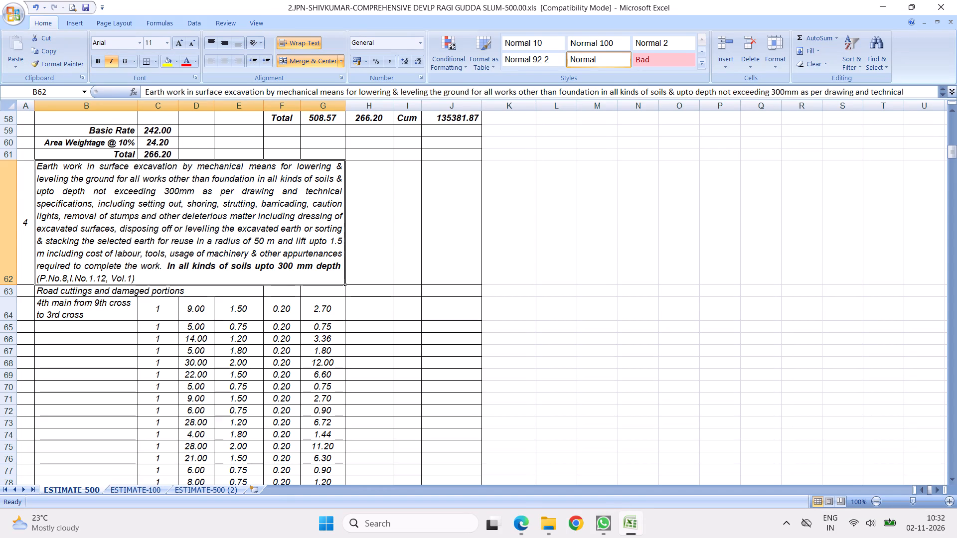
Examine the measurements of item 5, cement concrete pavement dismantling, and item 6, precast kerb stone resetting.
scroll(202, 301, "down", 17)
left_click(257, 285)
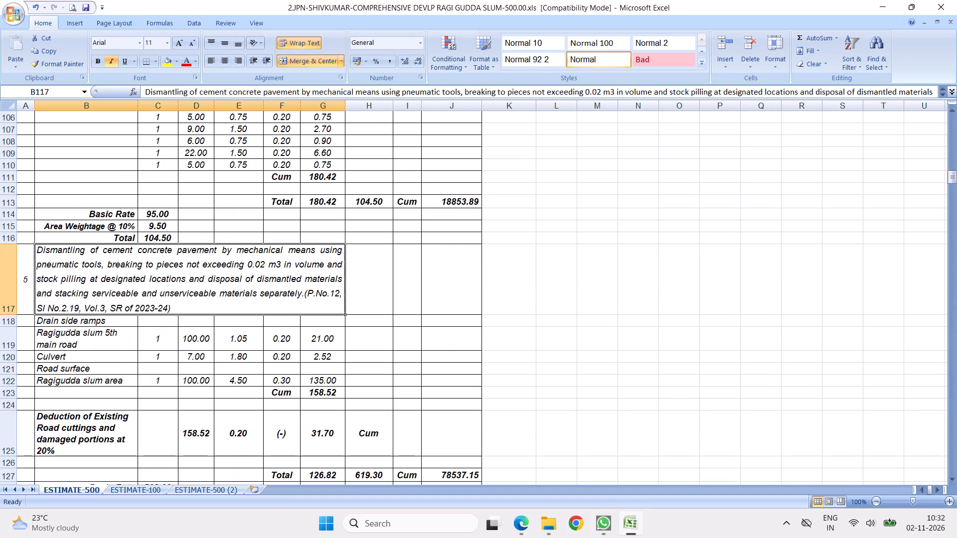
scroll(310, 304, "down", 2)
scroll(262, 302, "down", 2)
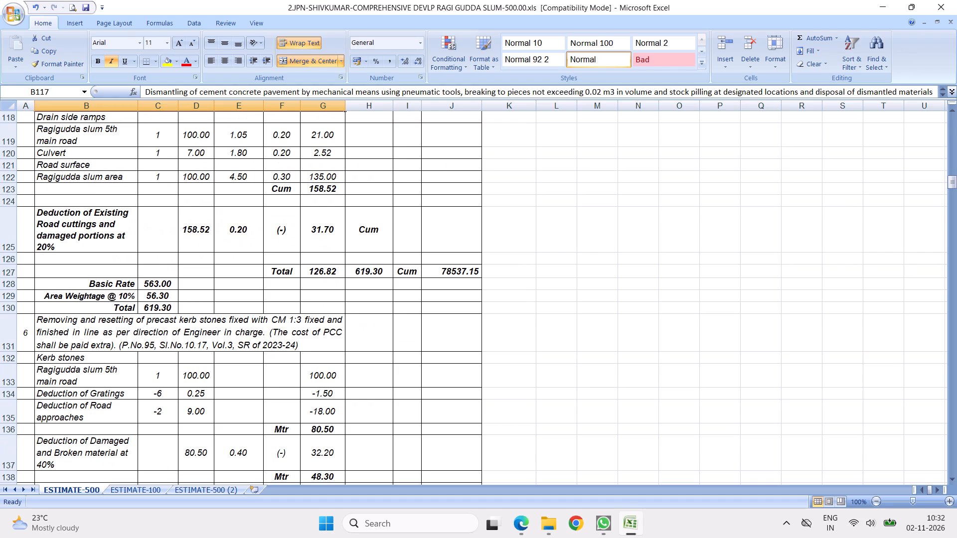
scroll(205, 273, "down", 2)
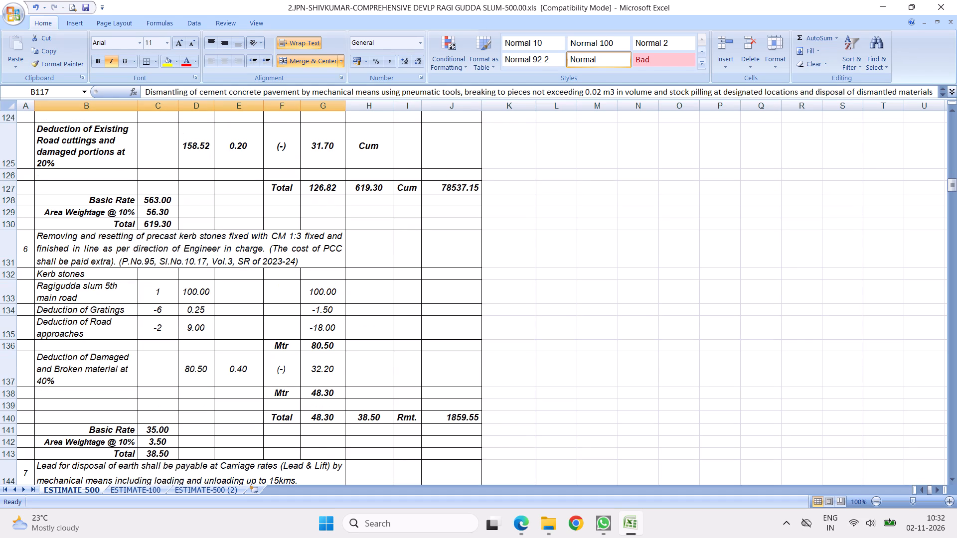
Copy the 7th main and two Cross road rows from item 3 and insert them above Deduction of Gratings in item 6.
scroll(297, 206, "up", 20)
scroll(297, 206, "up", 11)
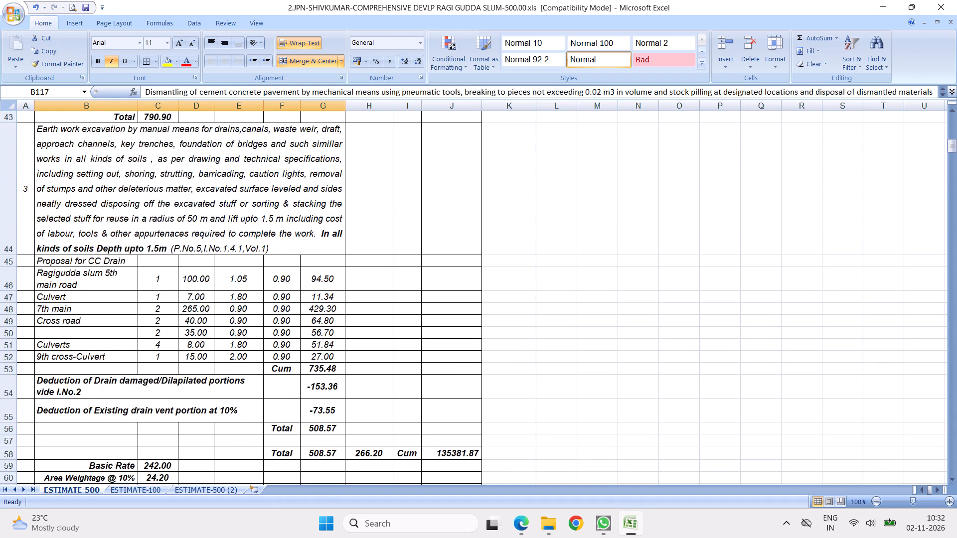
scroll(278, 207, "up", 1)
scroll(193, 287, "down", 3)
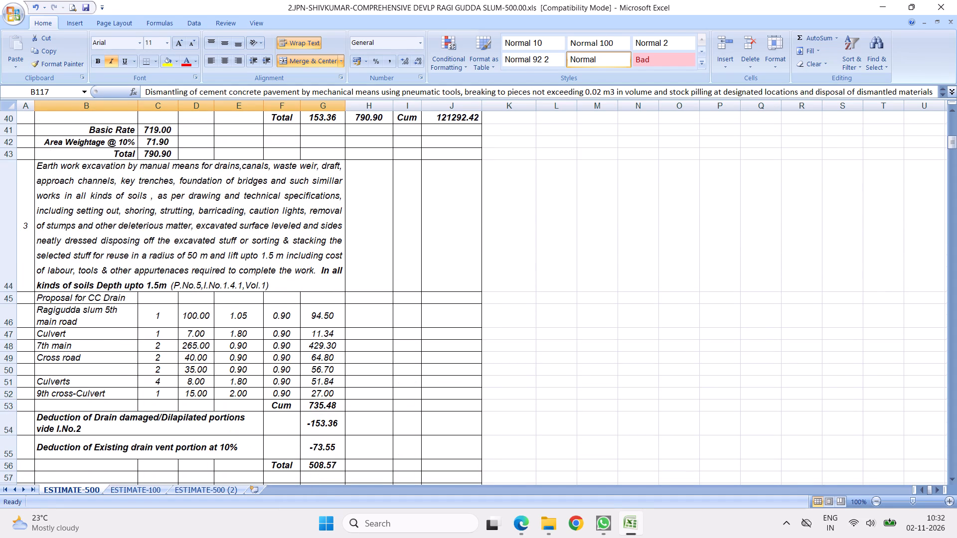
left_click_drag(8, 309, 7, 333)
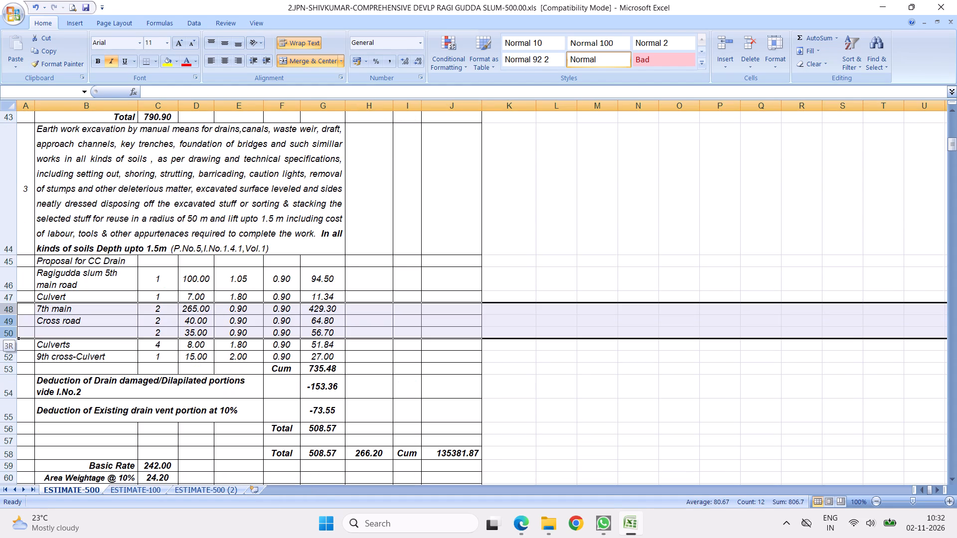
left_click_drag(7, 333, 14, 335)
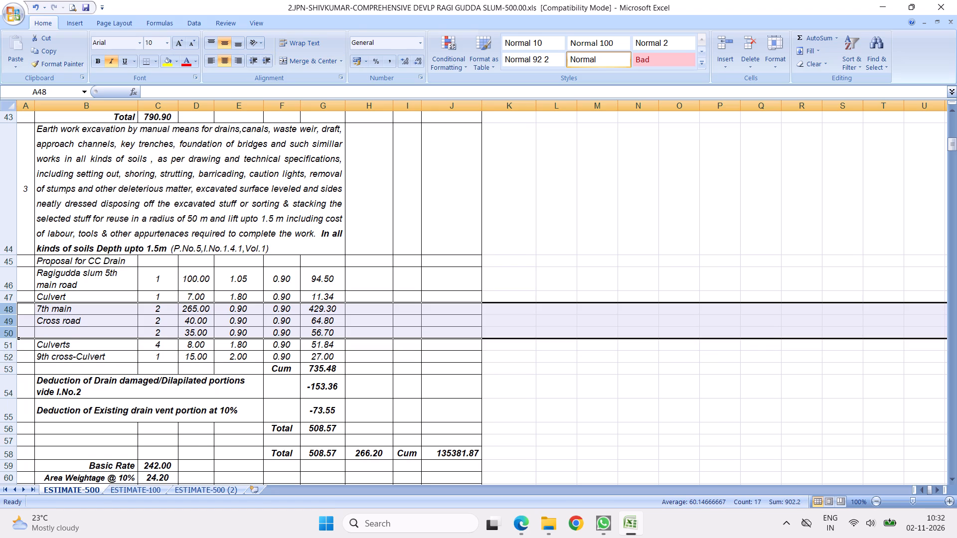
right_click(54, 321)
left_click(81, 341)
scroll(221, 313, "down", 6)
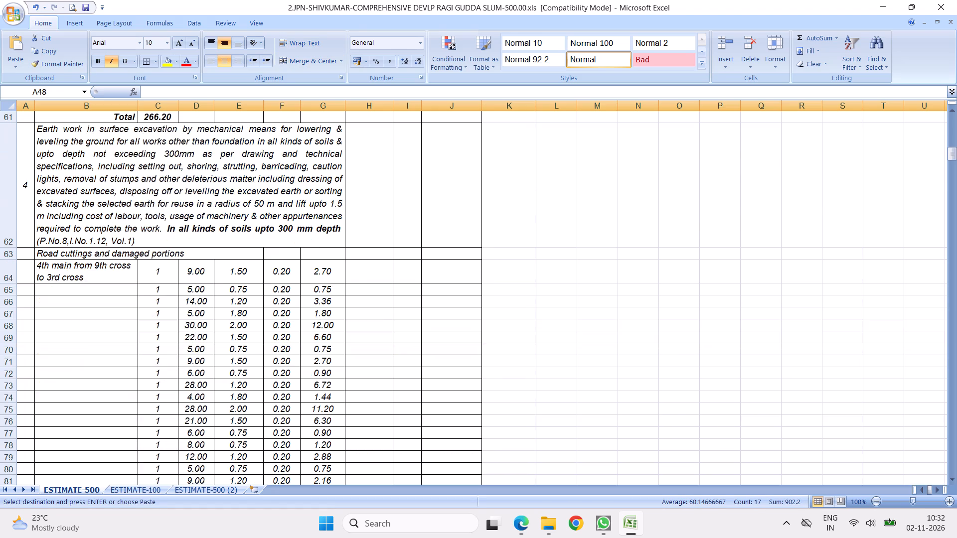
scroll(221, 322, "down", 19)
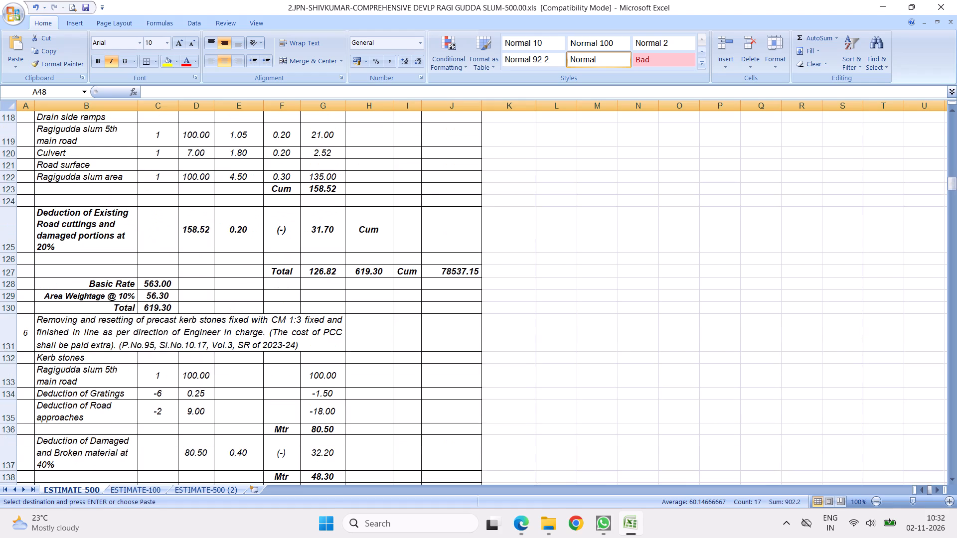
scroll(261, 275, "down", 3)
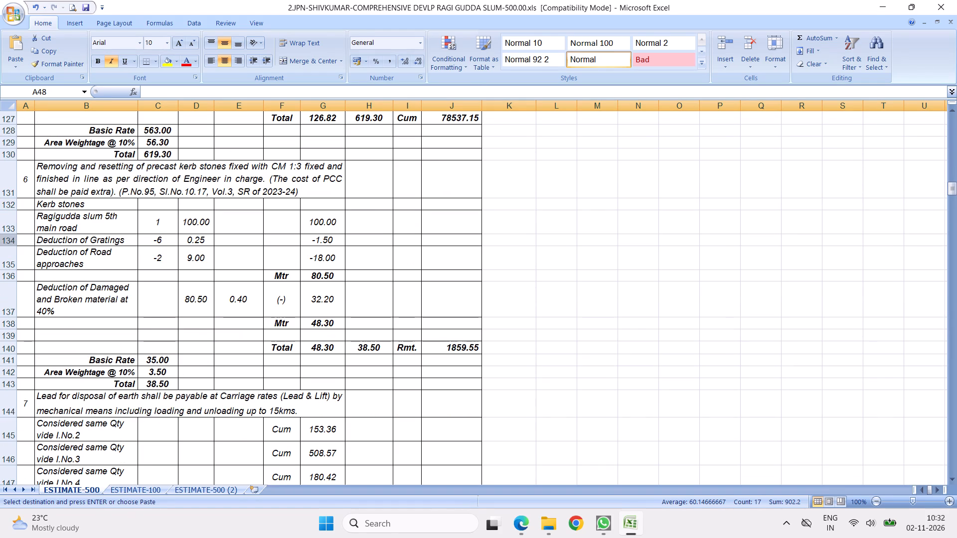
right_click(7, 239)
left_click(71, 297)
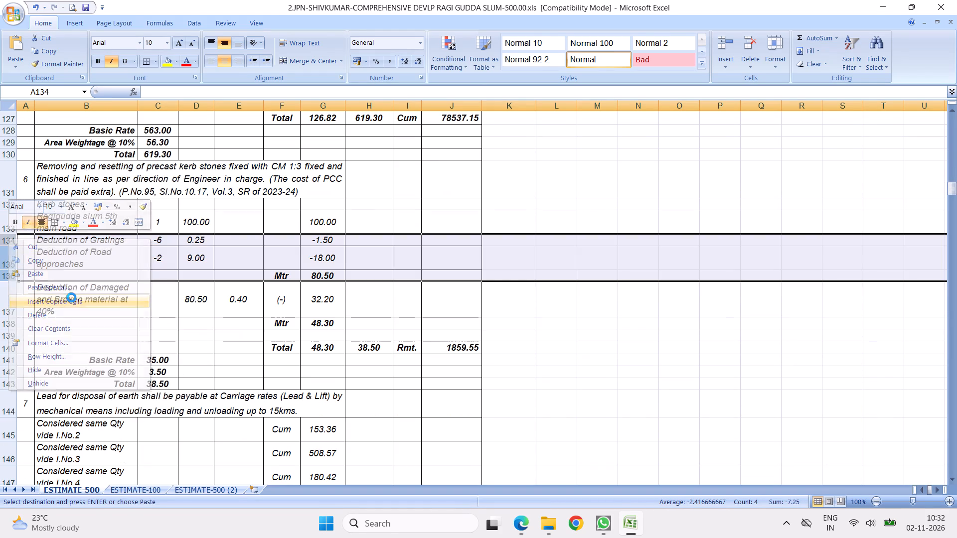
Clear the width and depth values from the inserted 7th main and Cross road rows in item 6.
left_click_drag(240, 209, 259, 235)
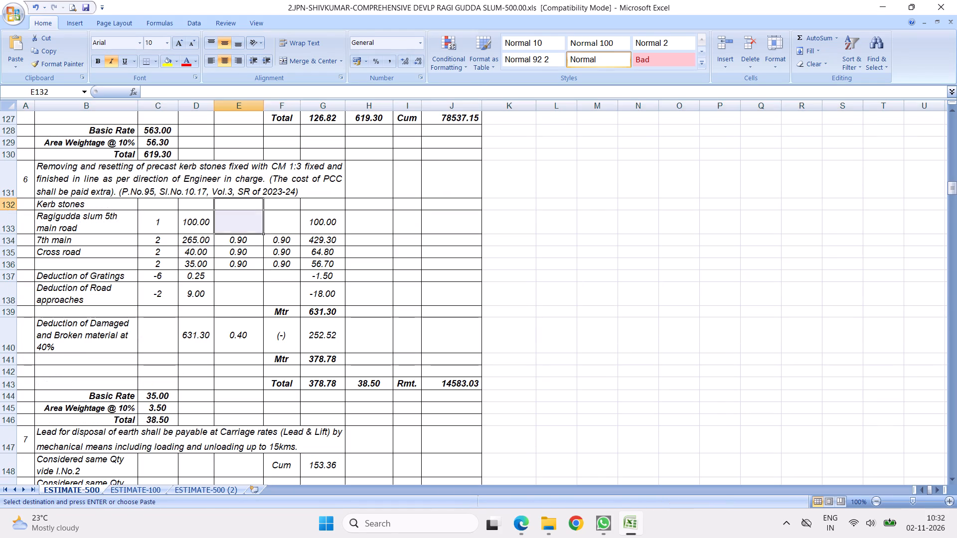
left_click_drag(259, 235, 283, 274)
key("Delete")
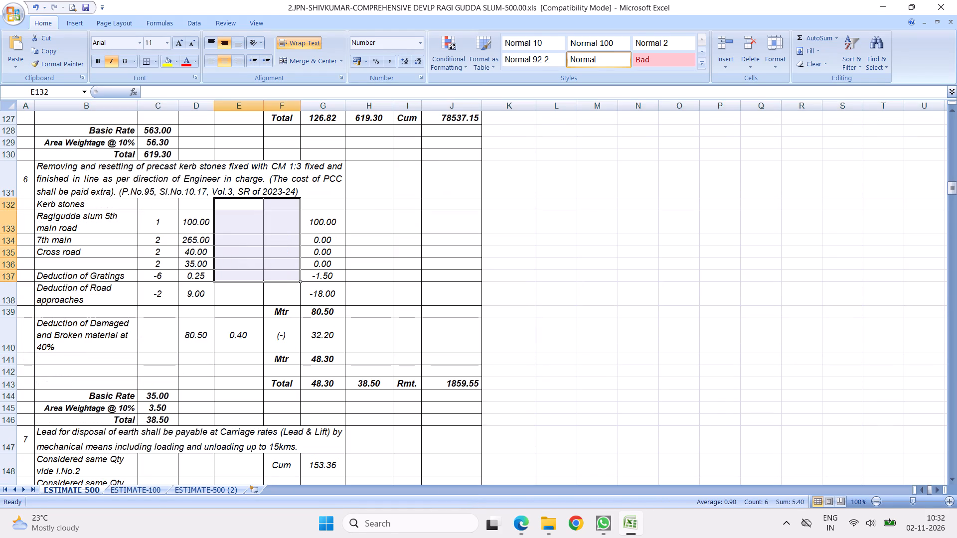
Fill the Ragigudda slum 5th main road quantity formula down through the Deduction of Road approaches row in item 6.
left_click(323, 219)
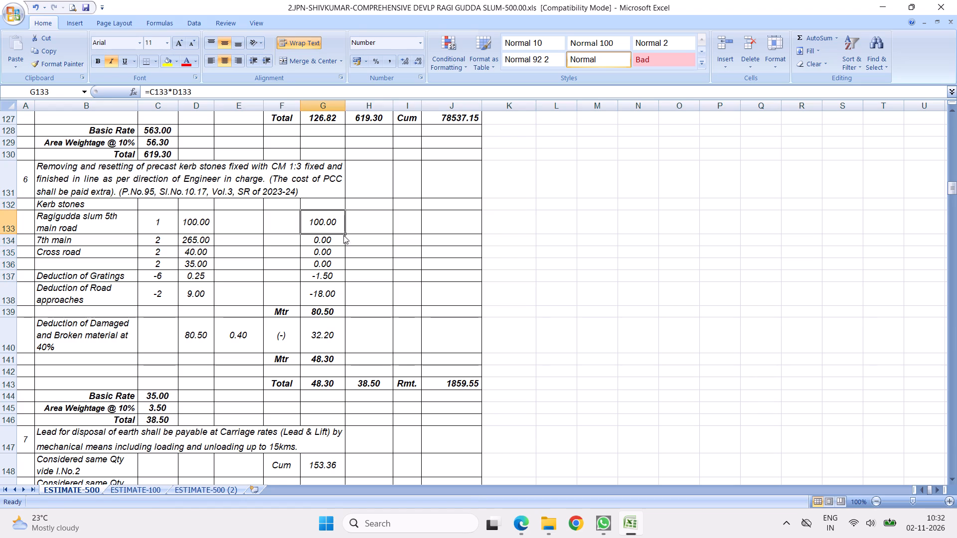
left_click_drag(343, 235, 329, 298)
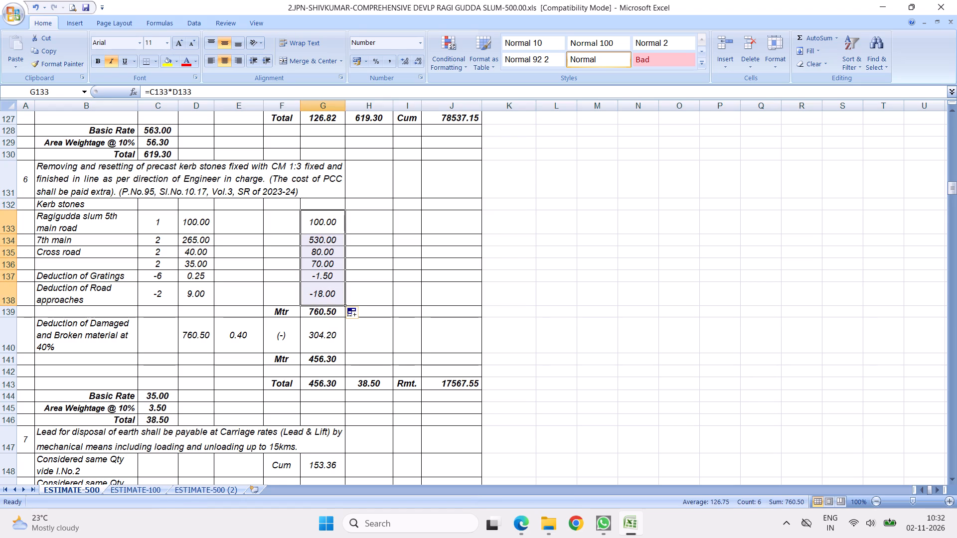
Set the number for Deduction of Road approaches in item 6 to -10.
left_click(150, 295)
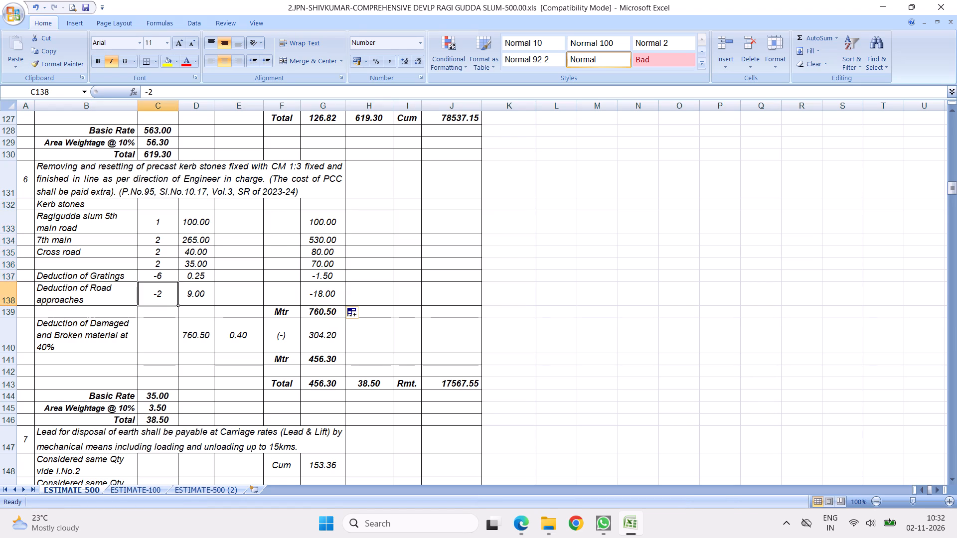
key("minus")
key("1")
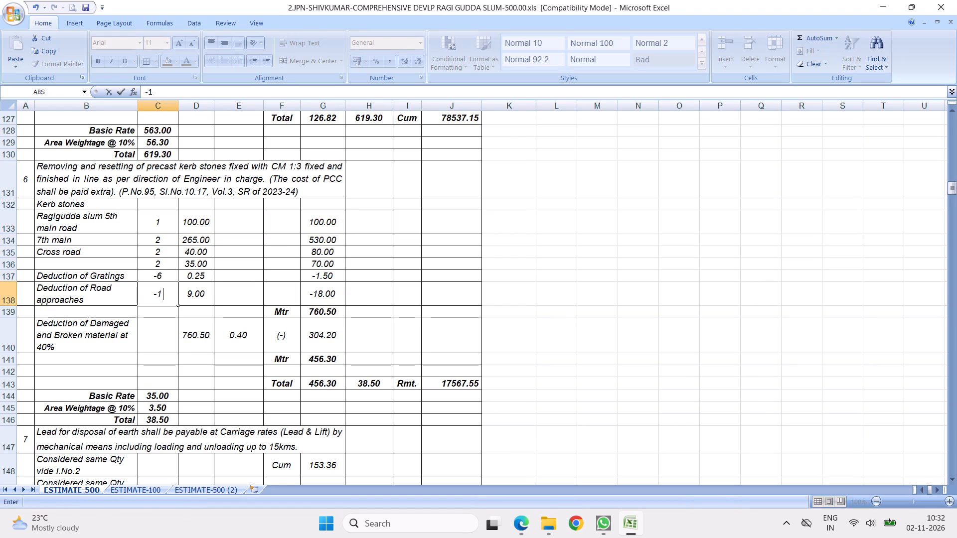
key("0")
left_click(277, 293)
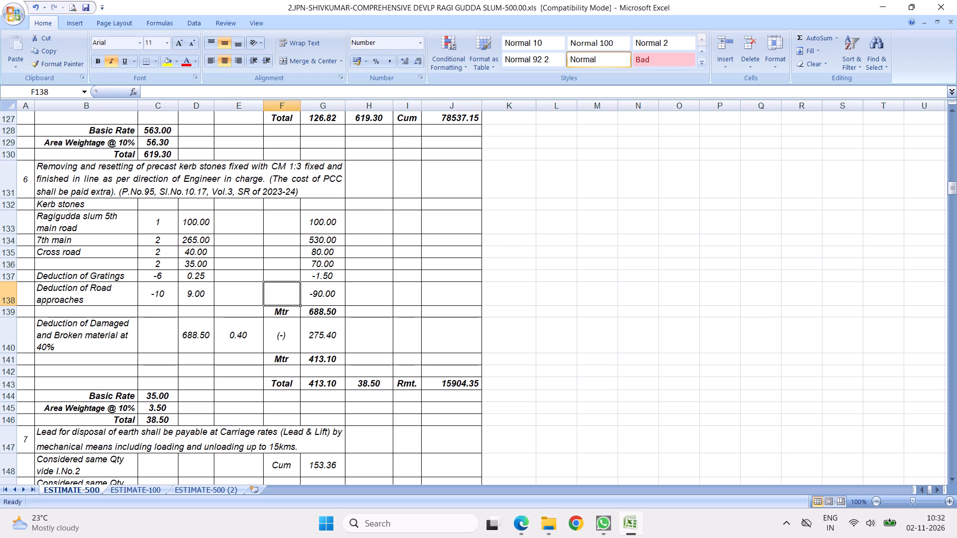
Check the summed kerb stone lengths in item 6 and set the number for Deduction of Gratings to -50.
left_click(158, 277)
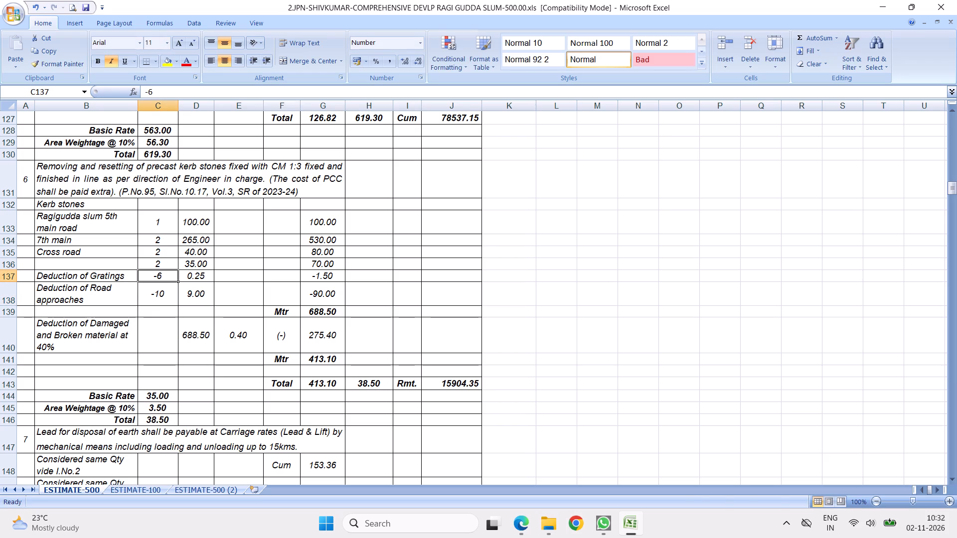
left_click_drag(313, 222, 311, 265)
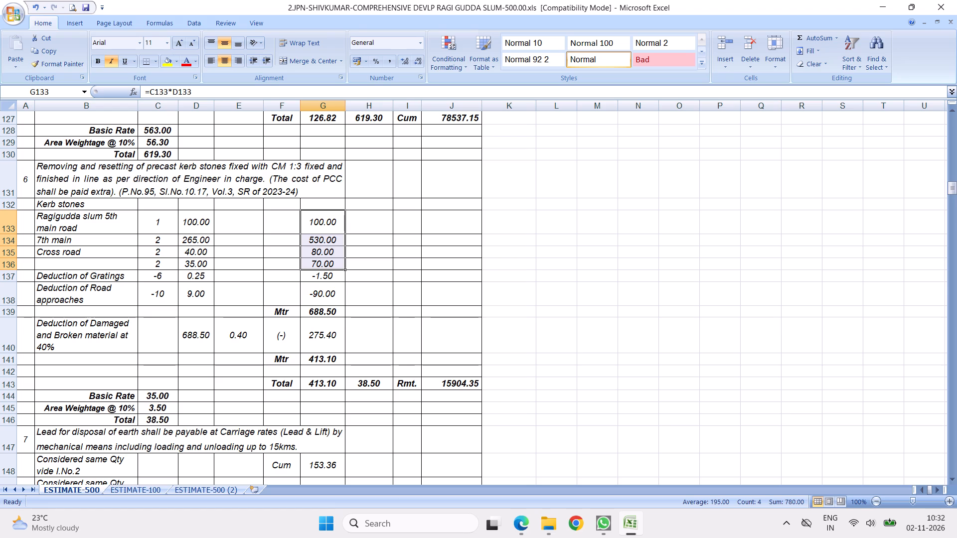
left_click(159, 277)
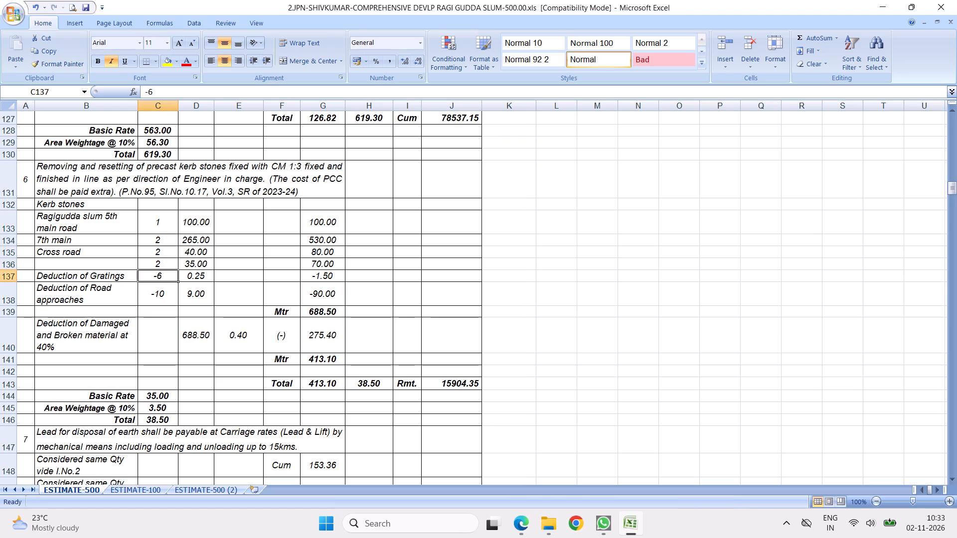
type("-50")
left_click(302, 273)
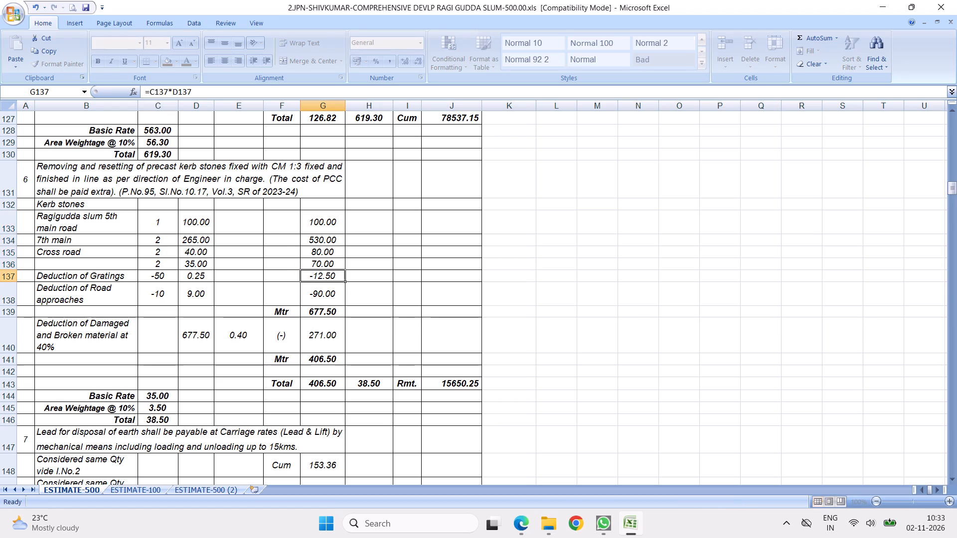
Examine the measurement rows of the estimate items from item 7, disposal lead, through item 19, dry lean concrete sub-base.
scroll(220, 311, "down", 11)
scroll(250, 259, "down", 4)
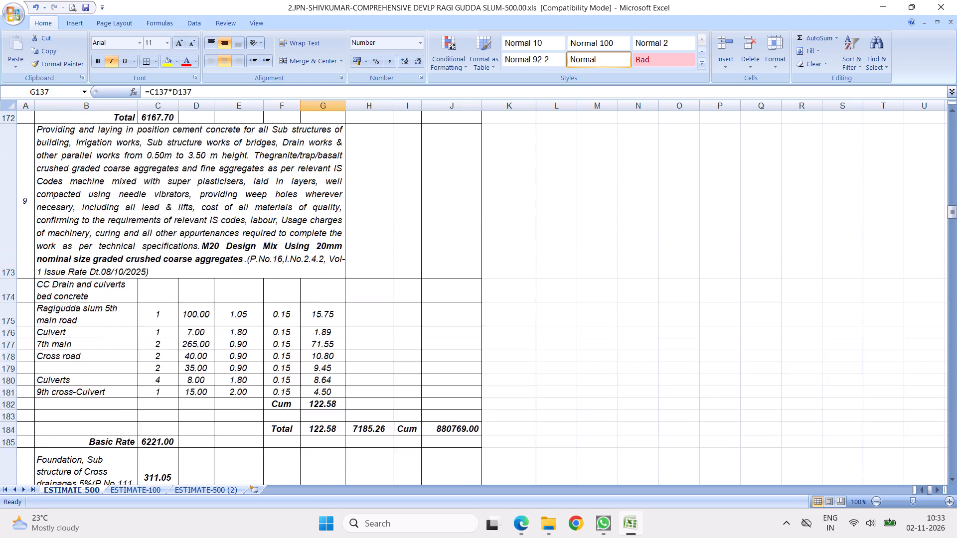
scroll(252, 258, "down", 5)
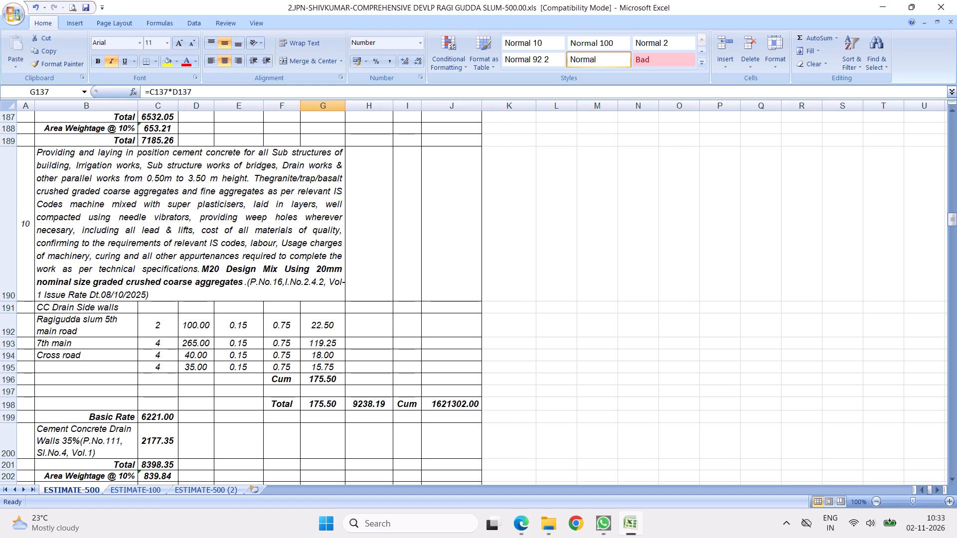
scroll(296, 266, "down", 4)
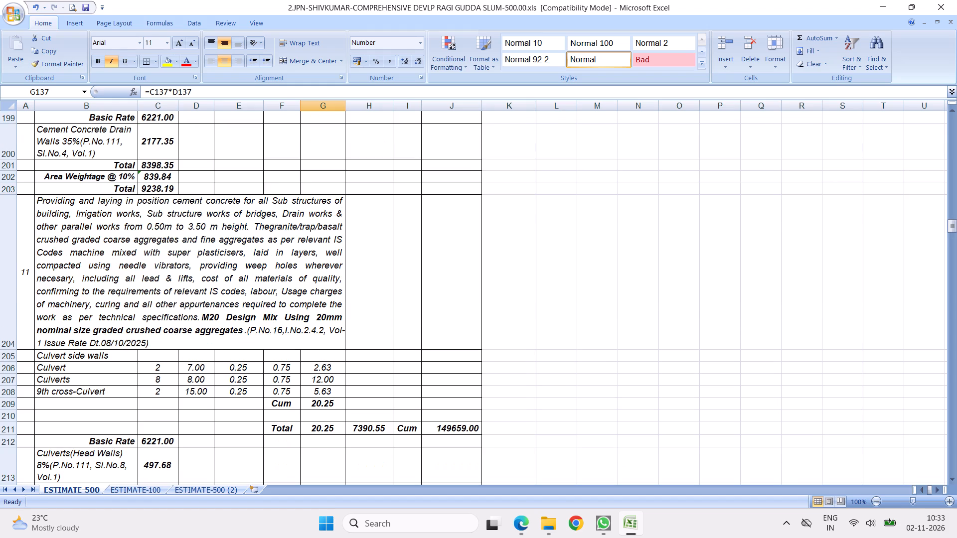
scroll(270, 281, "down", 12)
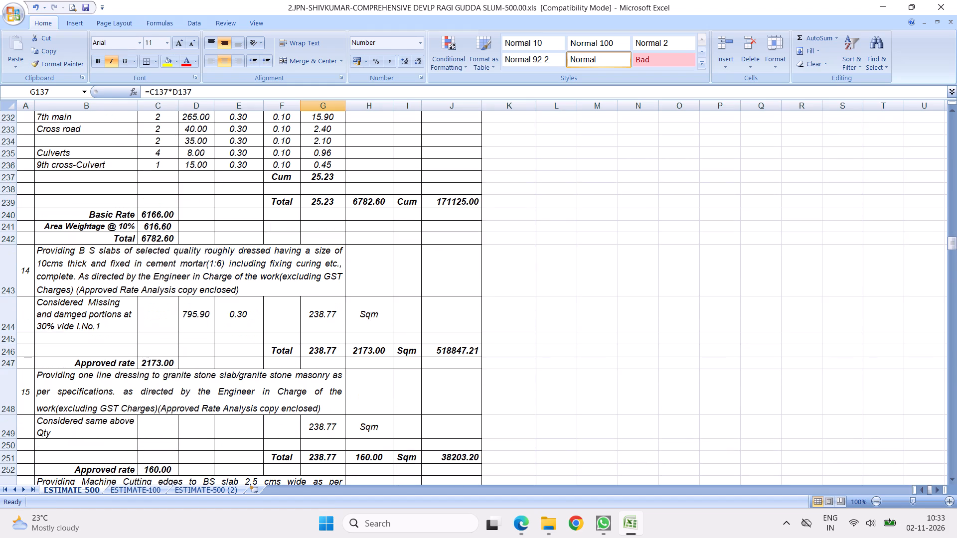
scroll(287, 274, "down", 13)
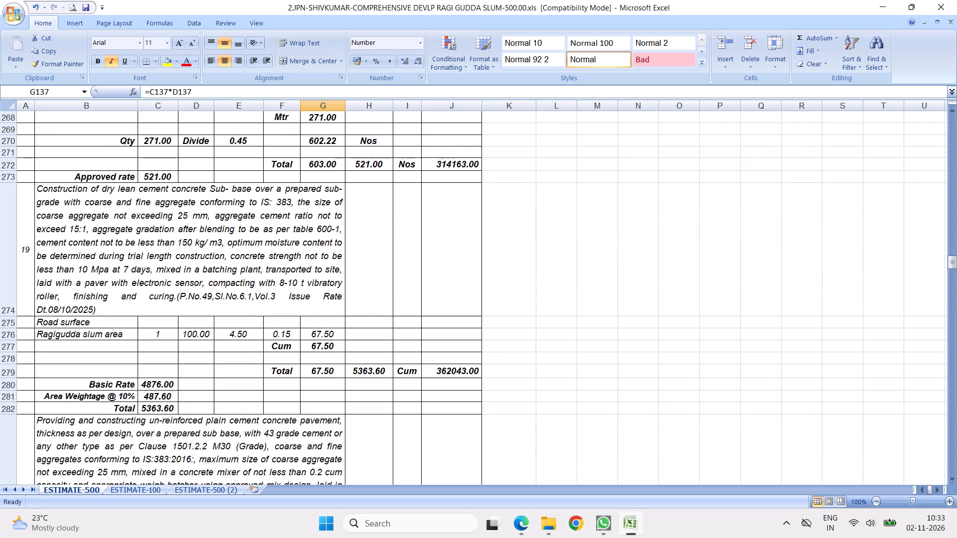
scroll(261, 227, "up", 18)
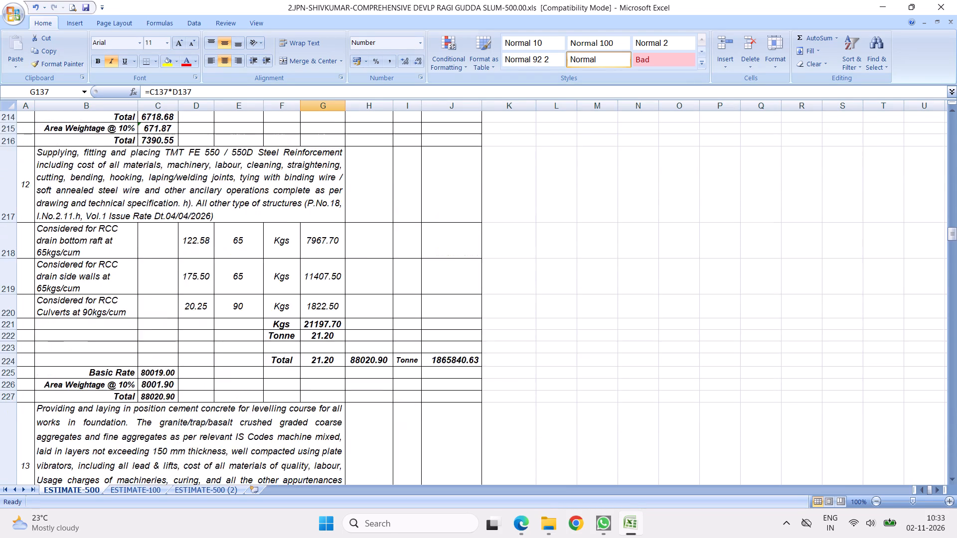
scroll(260, 226, "up", 17)
scroll(260, 226, "up", 7)
scroll(175, 222, "down", 7)
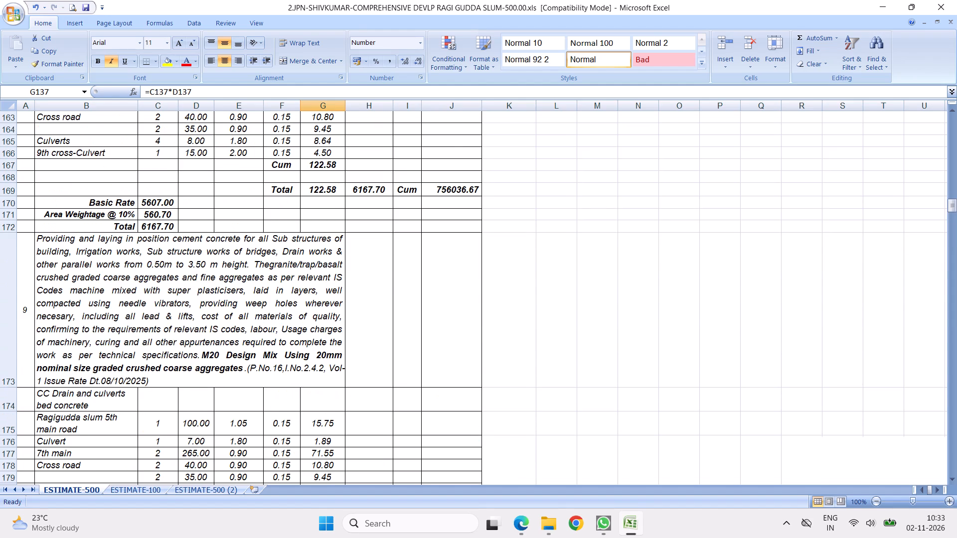
scroll(190, 230, "down", 3)
scroll(208, 237, "up", 5)
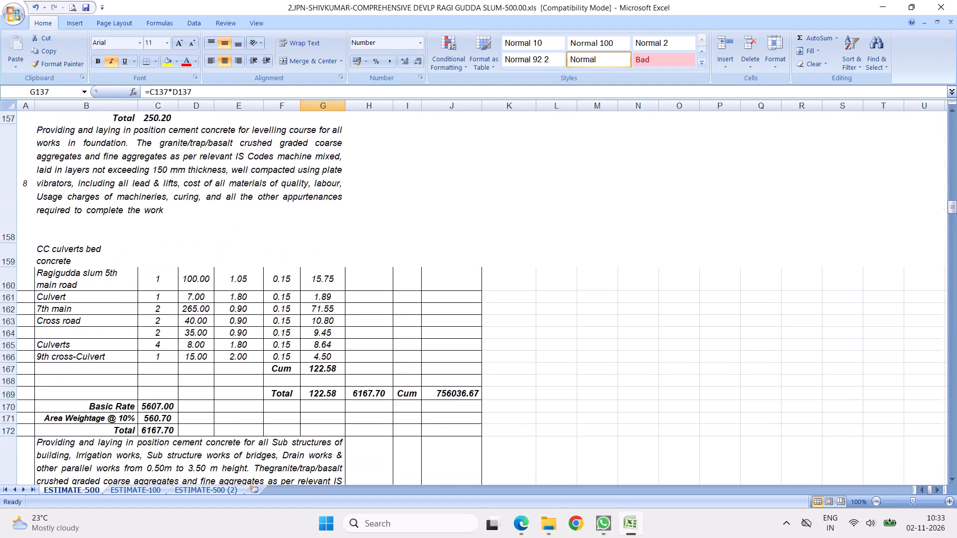
Copy item 6's kerb stone rows, from Ragigudda slum 5th main road through Deduction of Road approaches, and insert them above item 28's first kerb stone painting measurement.
scroll(208, 237, "up", 4)
scroll(181, 278, "up", 2)
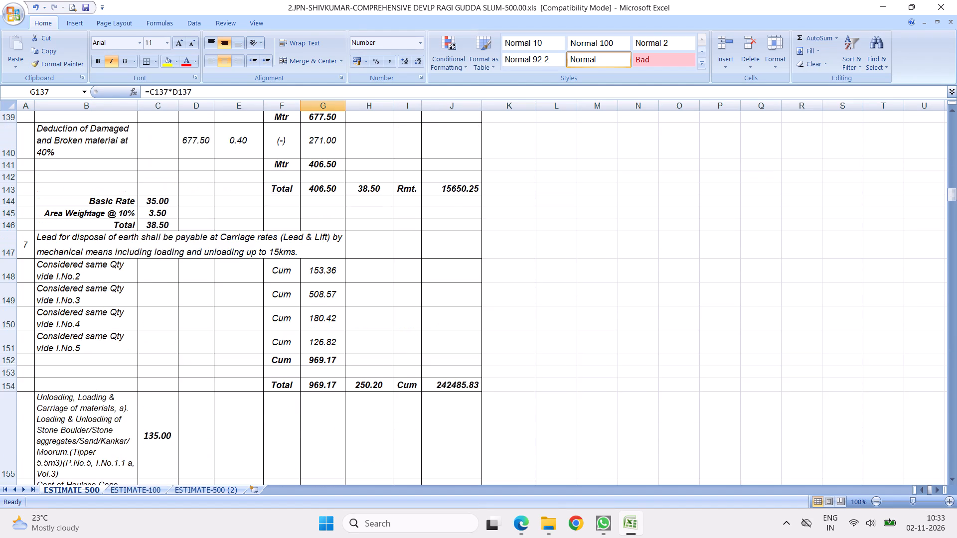
scroll(167, 255, "up", 5)
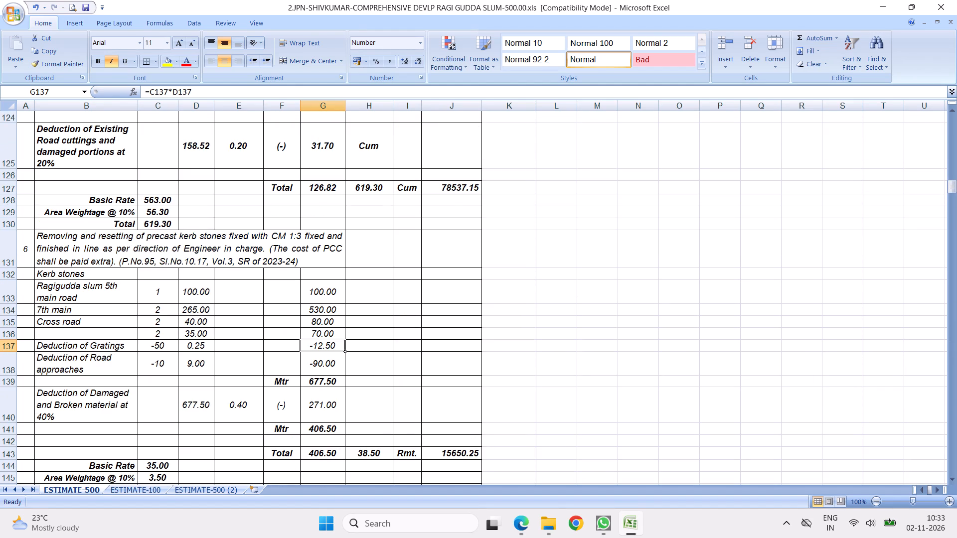
left_click_drag(7, 286, 12, 360)
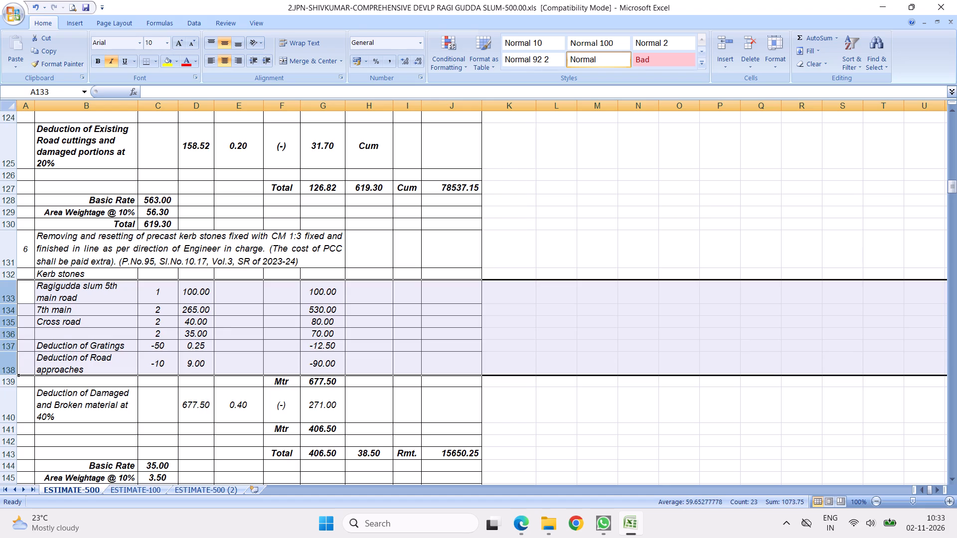
right_click(148, 301)
left_click(180, 325)
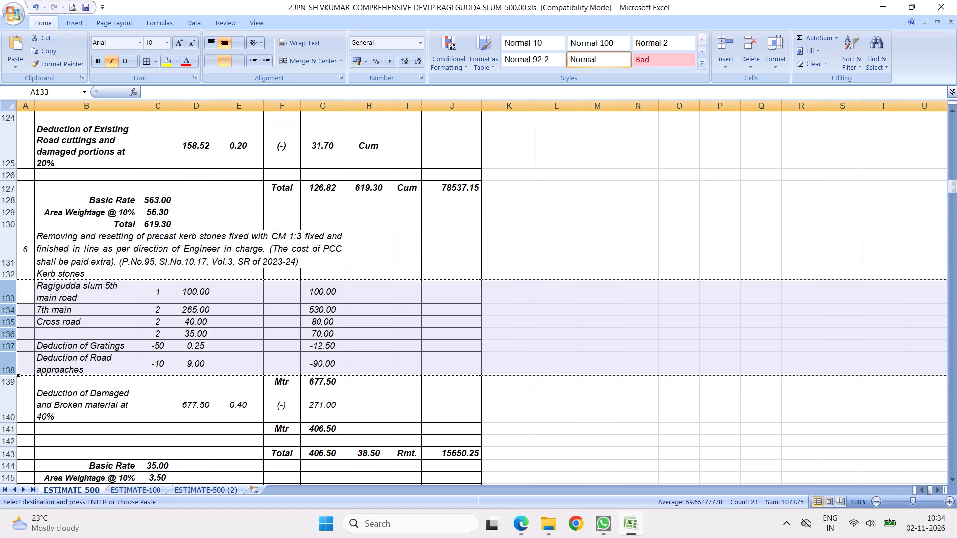
scroll(273, 346, "down", 12)
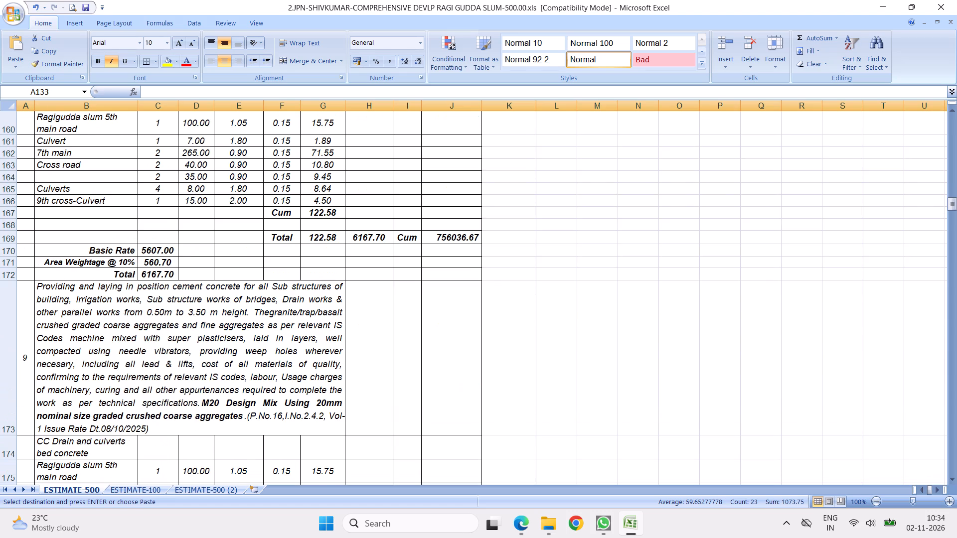
scroll(210, 282, "up", 2)
scroll(221, 297, "down", 5)
scroll(272, 300, "down", 4)
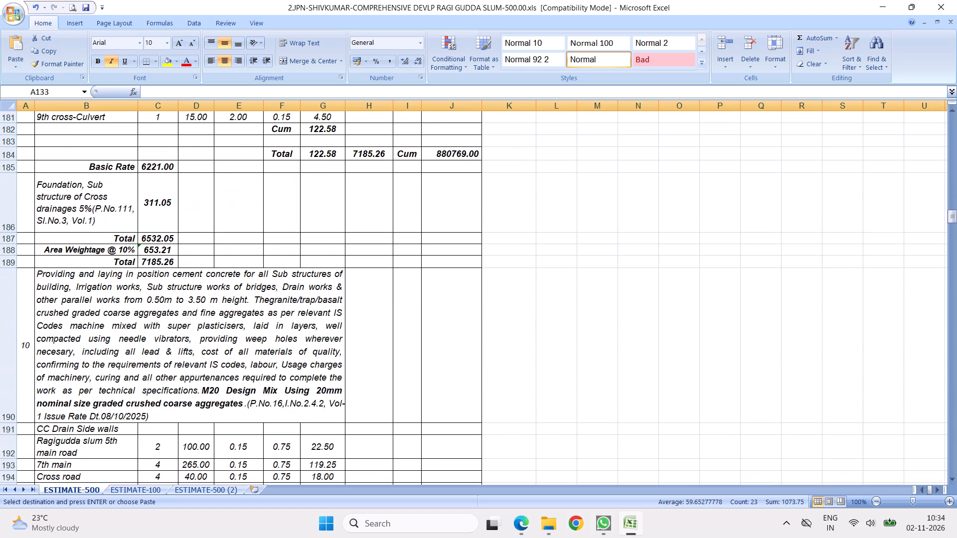
scroll(277, 276, "down", 8)
scroll(229, 270, "down", 9)
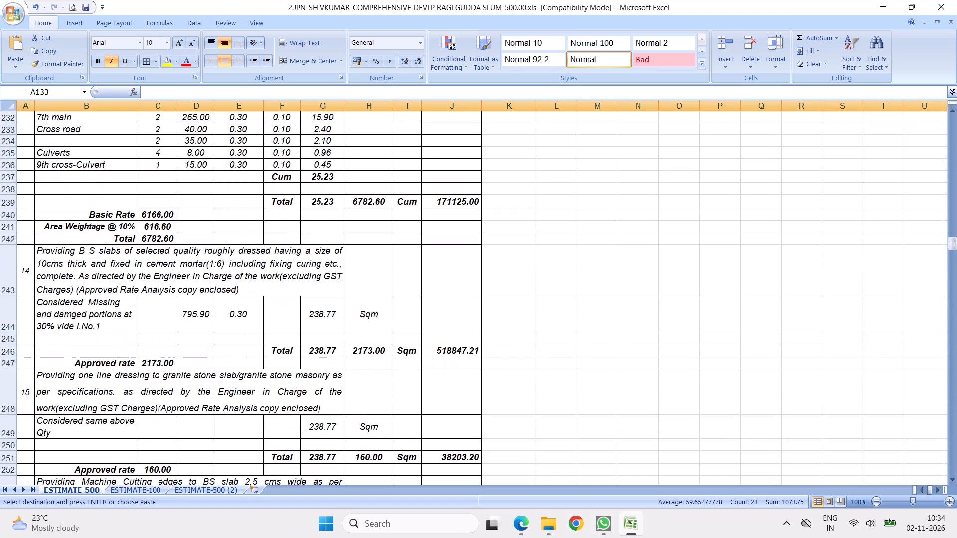
scroll(227, 280, "down", 6)
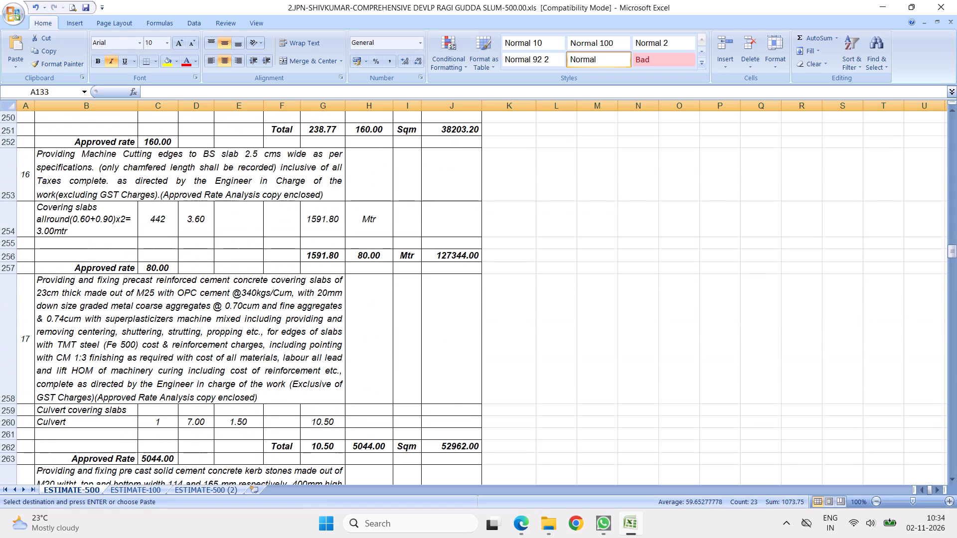
scroll(245, 266, "down", 4)
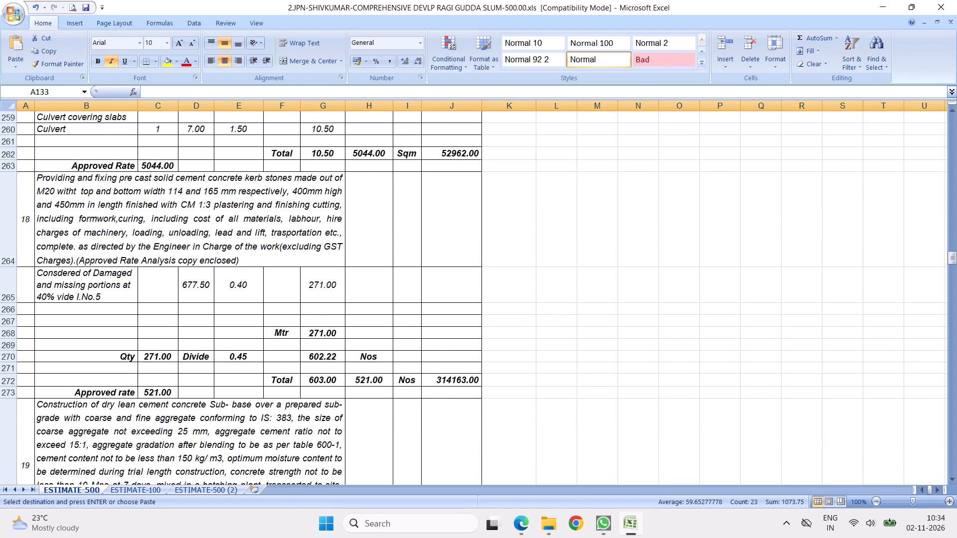
scroll(139, 308, "down", 3)
scroll(230, 271, "down", 18)
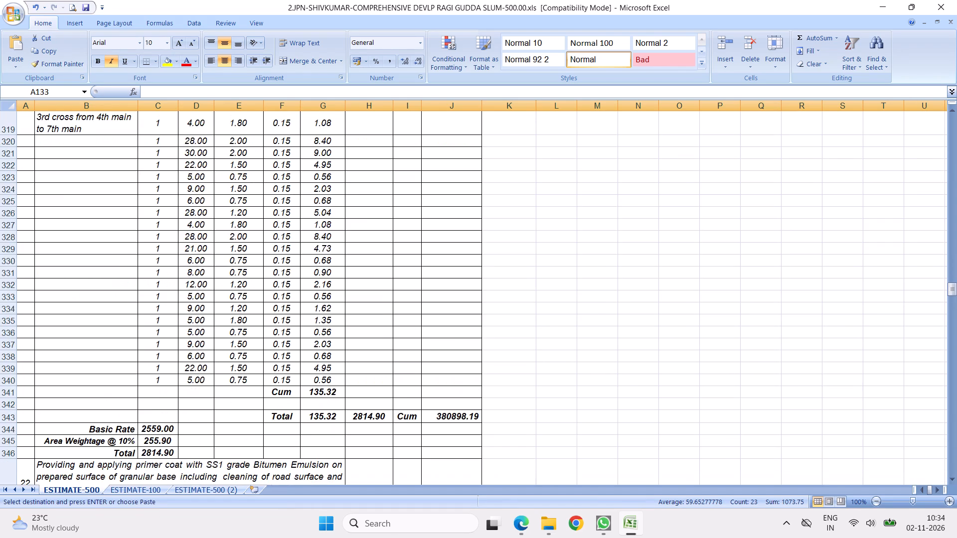
scroll(220, 281, "down", 19)
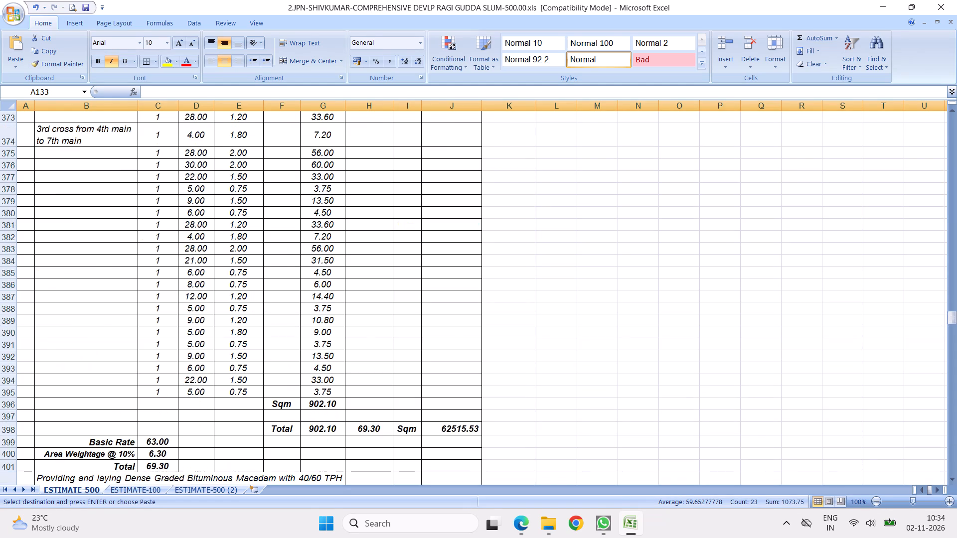
scroll(248, 305, "down", 6)
scroll(259, 263, "down", 6)
scroll(257, 256, "down", 16)
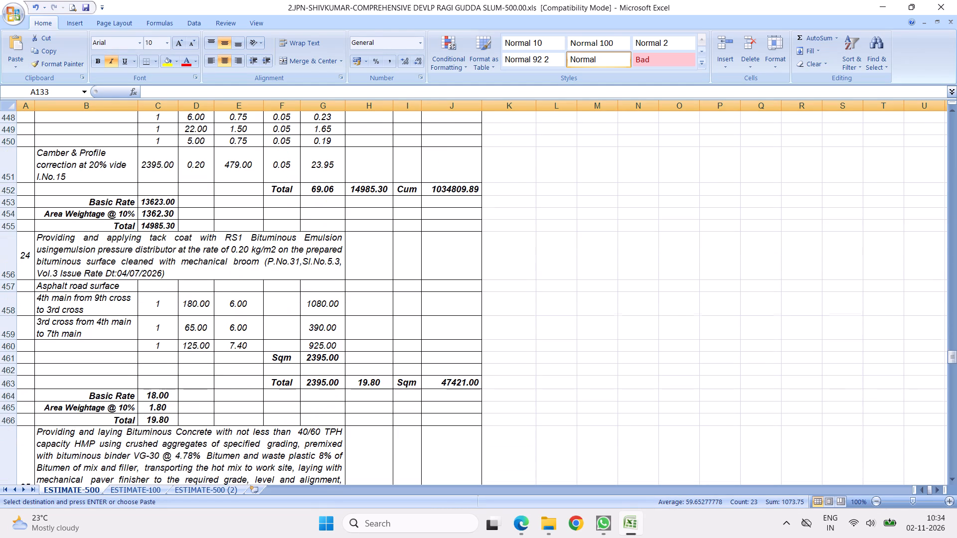
scroll(249, 252, "down", 8)
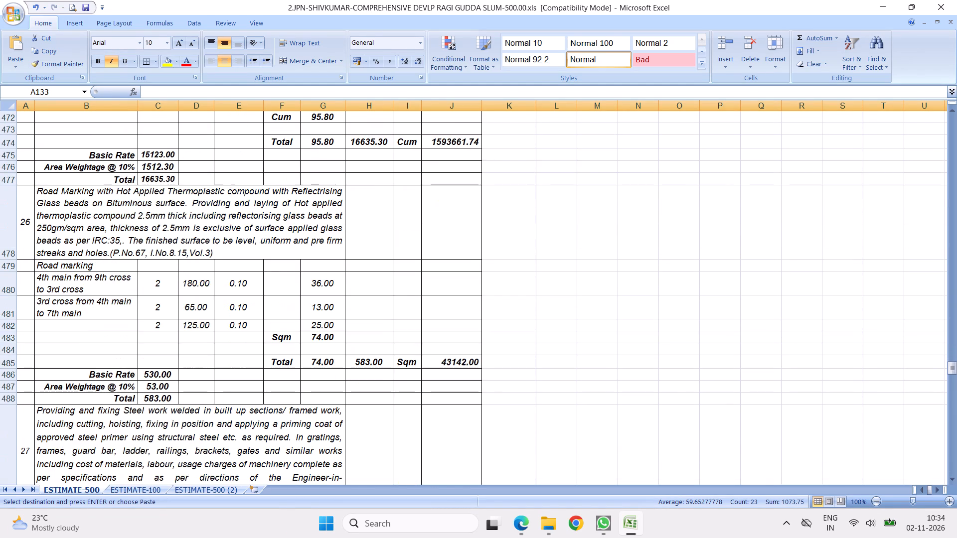
scroll(247, 247, "down", 5)
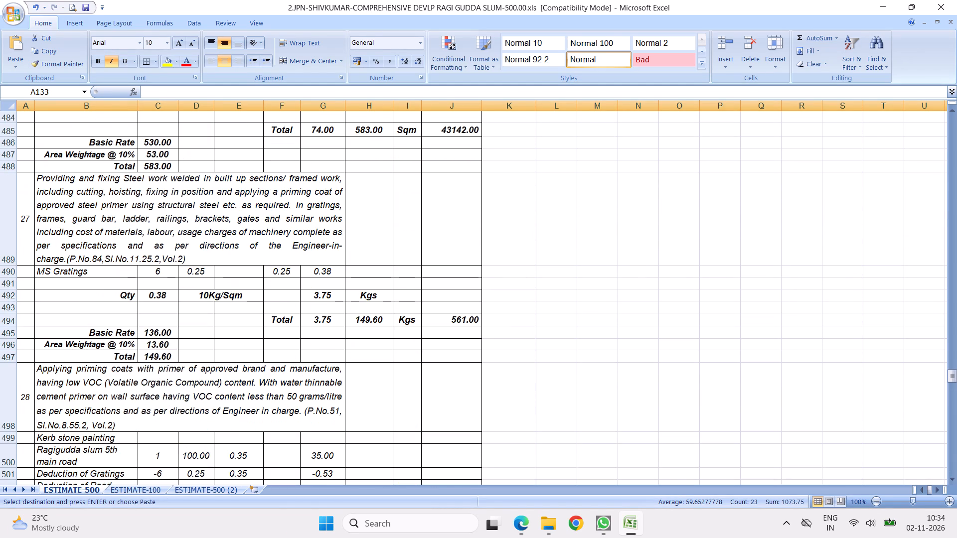
scroll(247, 289, "down", 4)
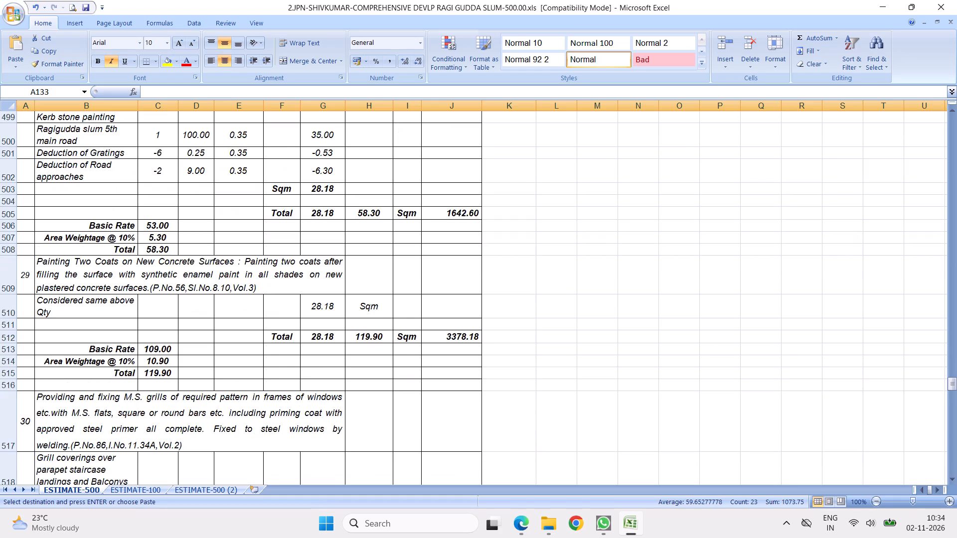
scroll(235, 210, "up", 2)
left_click(0, 266)
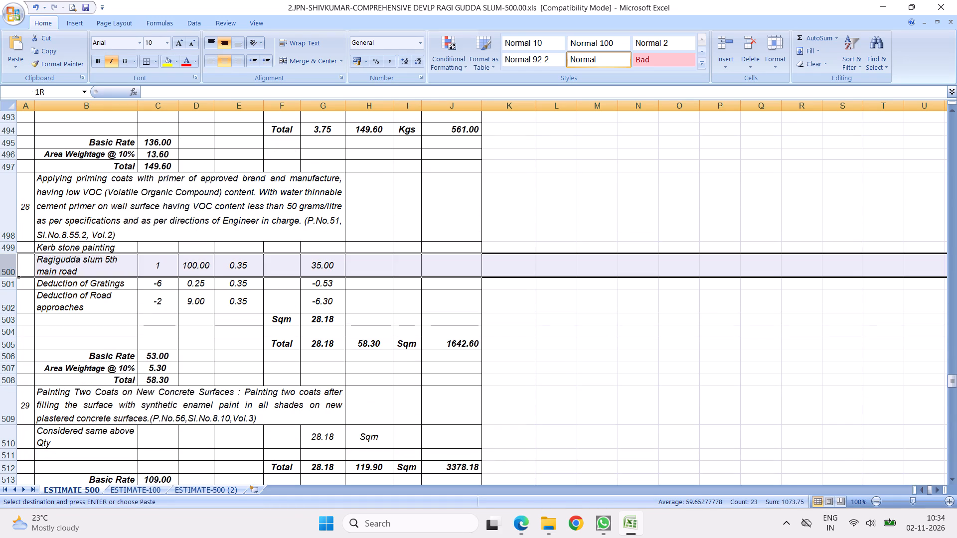
right_click(0, 266)
left_click(67, 329)
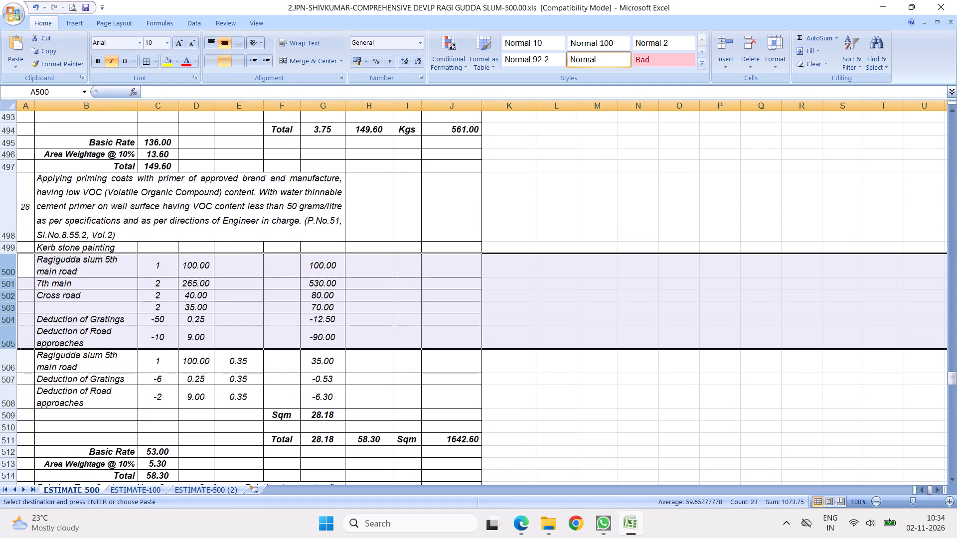
Fill the 0.35 dimension and the three-factor quantity formula from item 28's original Ragigudda row up through the six inserted rows.
left_click(238, 365)
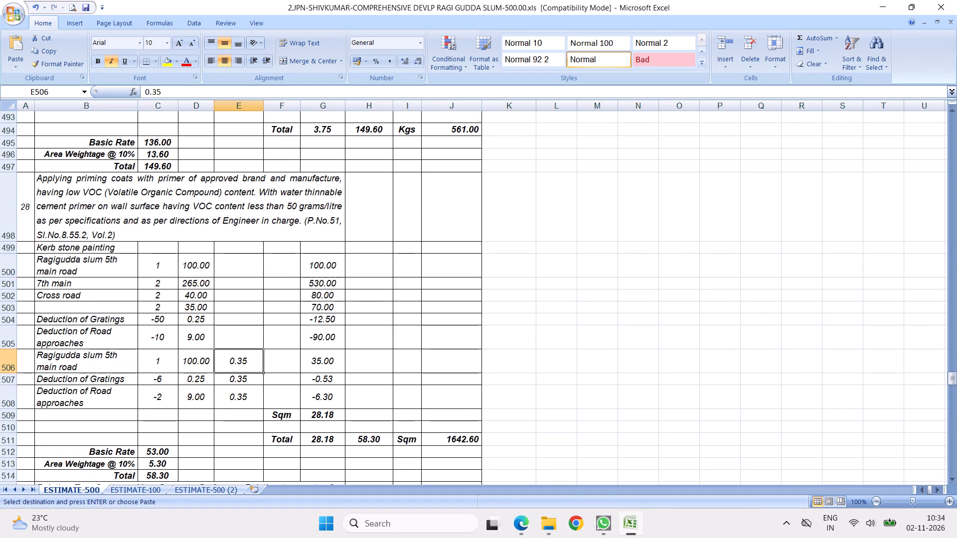
left_click_drag(262, 373, 252, 261)
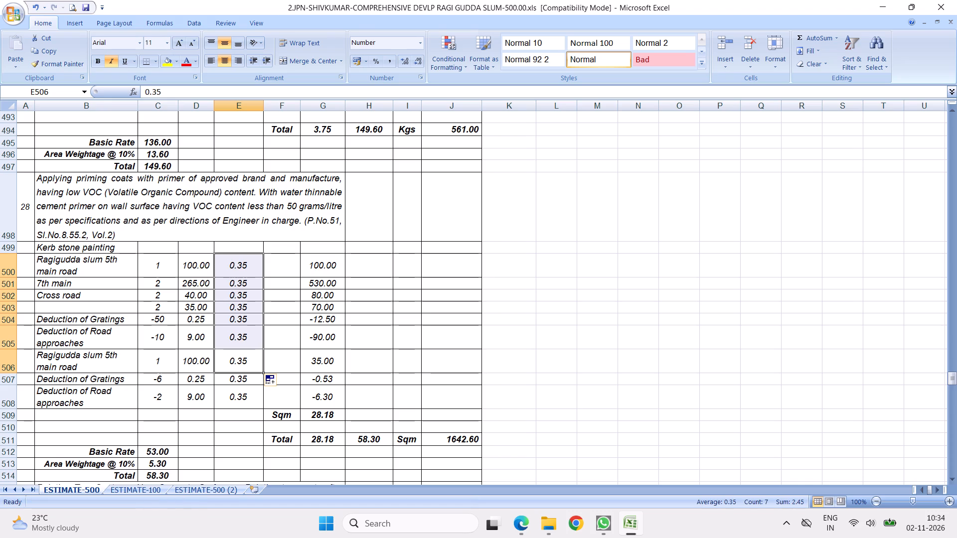
left_click(320, 357)
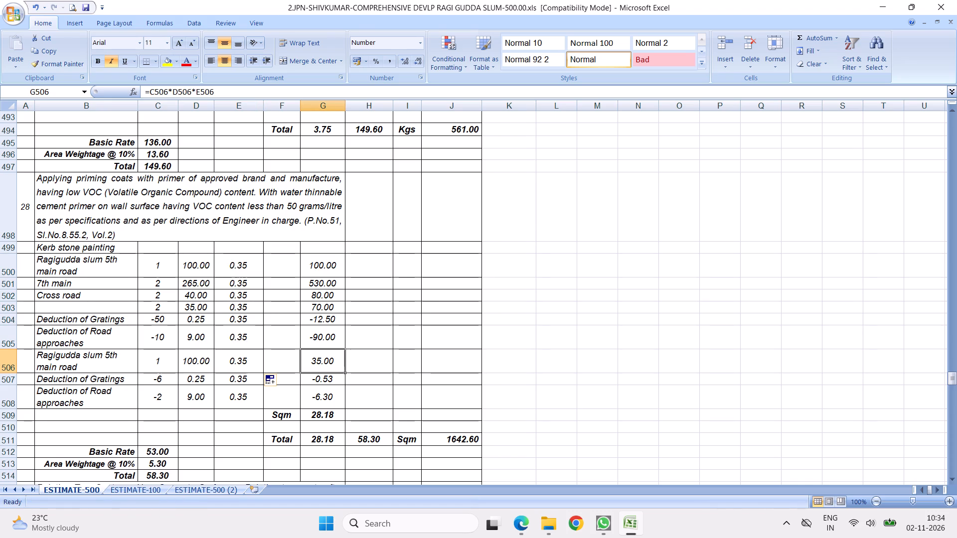
left_click_drag(347, 373, 340, 262)
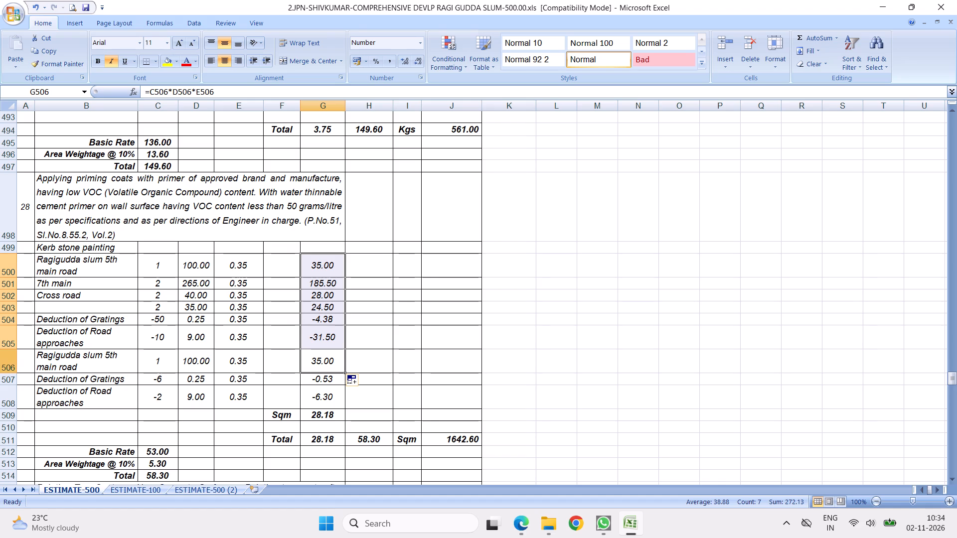
Delete item 28's three original rows for Ragigudda slum 5th main road, Deduction of Gratings and Deduction of Road approaches.
left_click_drag(5, 365, 5, 391)
right_click(67, 385)
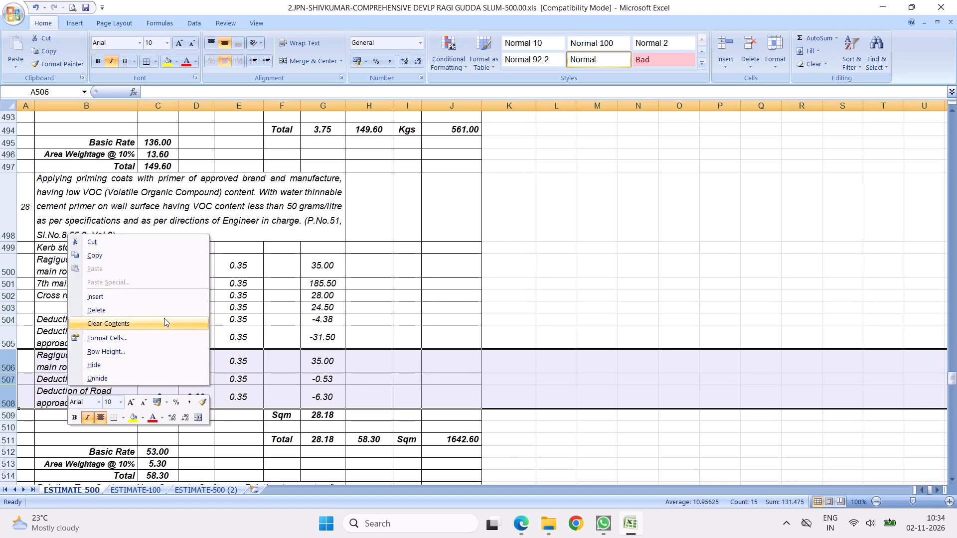
left_click(100, 306)
left_click(468, 275)
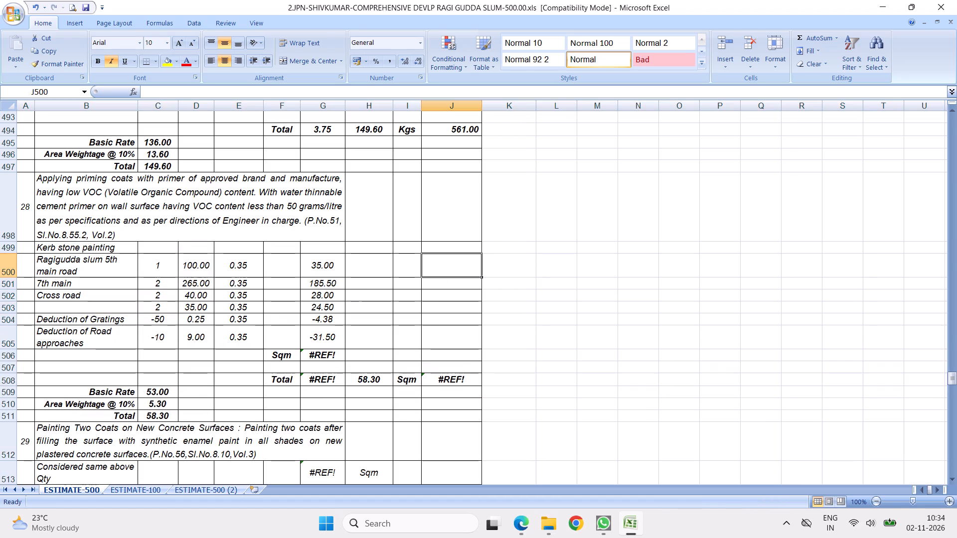
Re-sum the kerb stone painting quantities of item 28 into its Sqm row.
left_click_drag(319, 267, 320, 335)
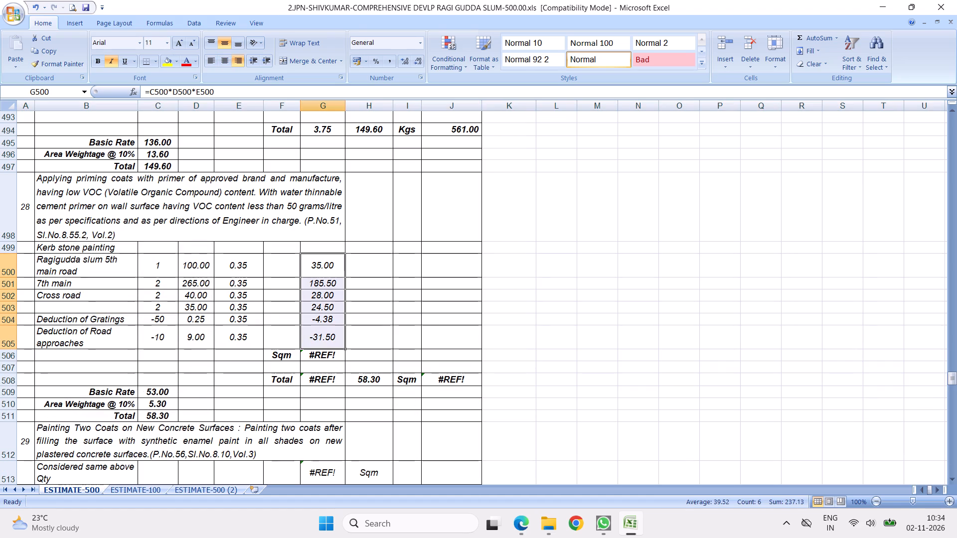
left_click(798, 38)
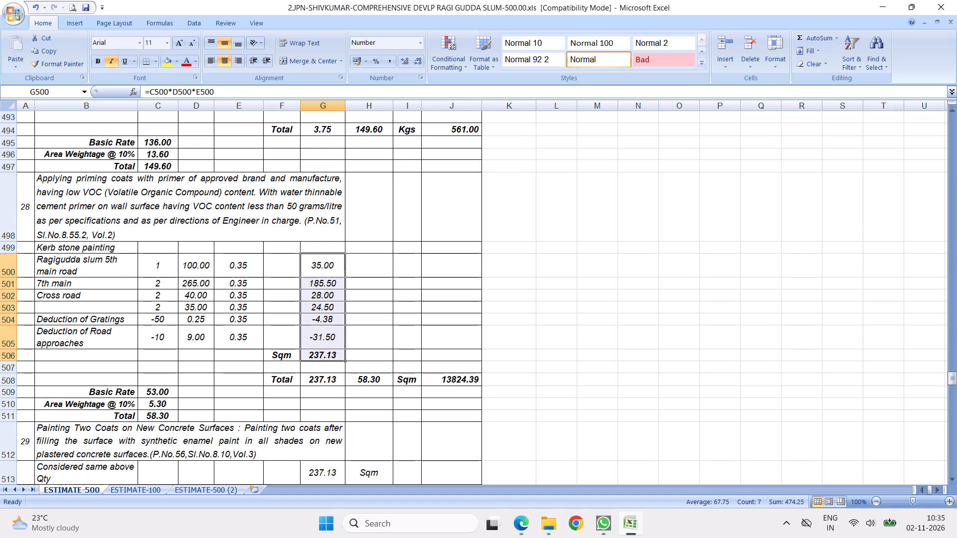
Examine the remaining items down to the closing abstract and check the range of the Sub Total Amount formula.
scroll(210, 330, "down", 3)
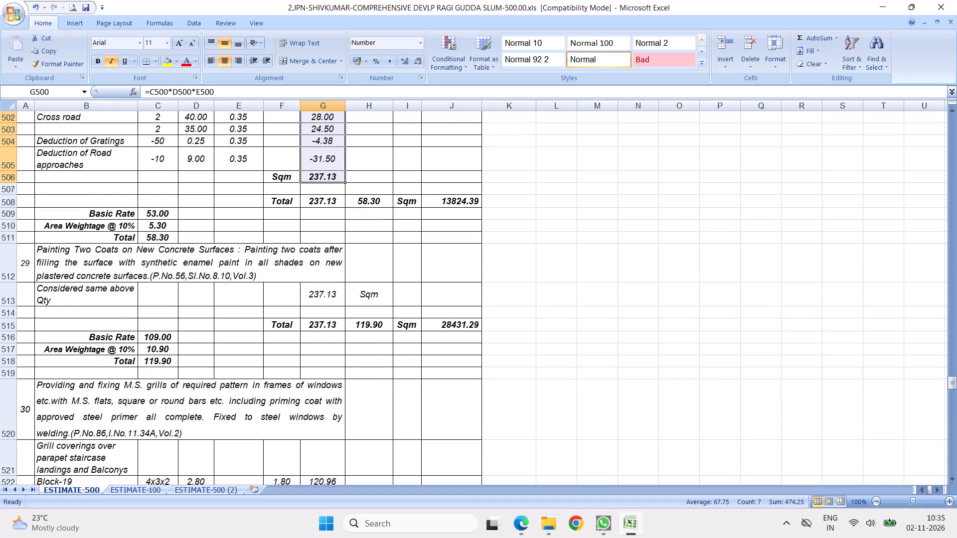
scroll(264, 315, "down", 13)
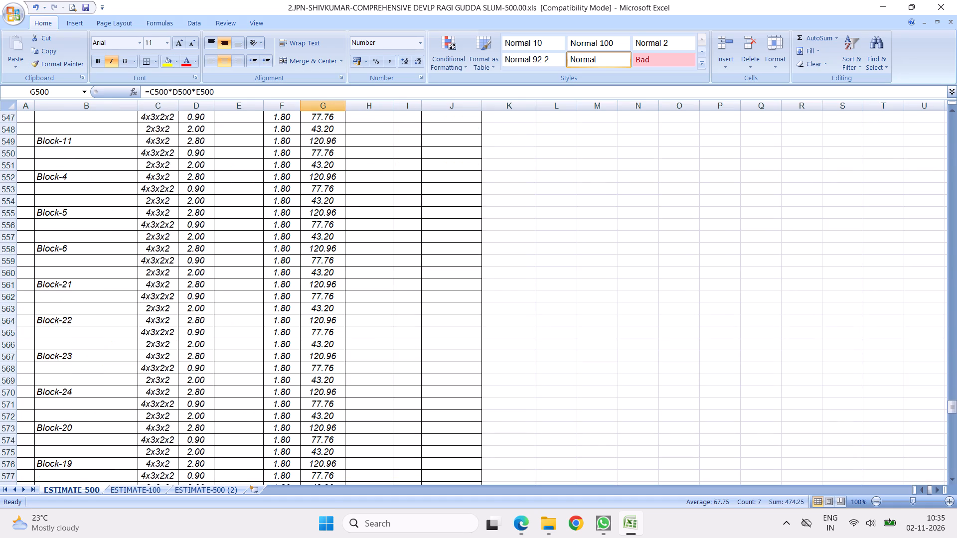
scroll(265, 285, "down", 18)
scroll(240, 315, "down", 14)
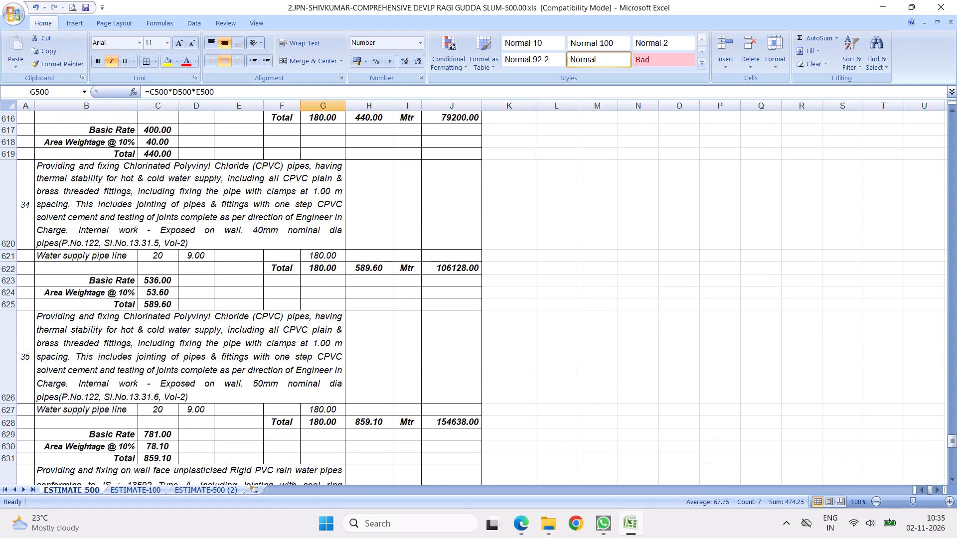
scroll(244, 301, "down", 15)
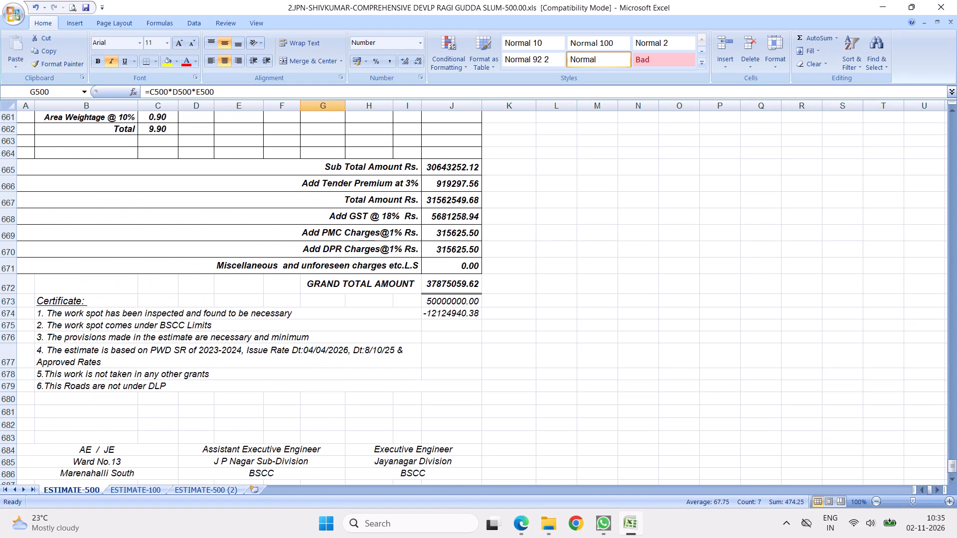
left_click(439, 168)
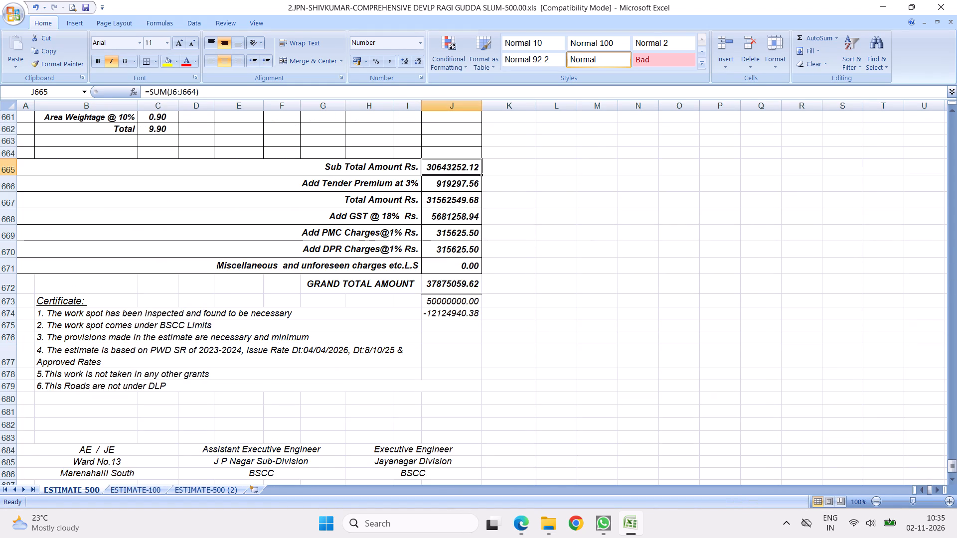
left_click(220, 90)
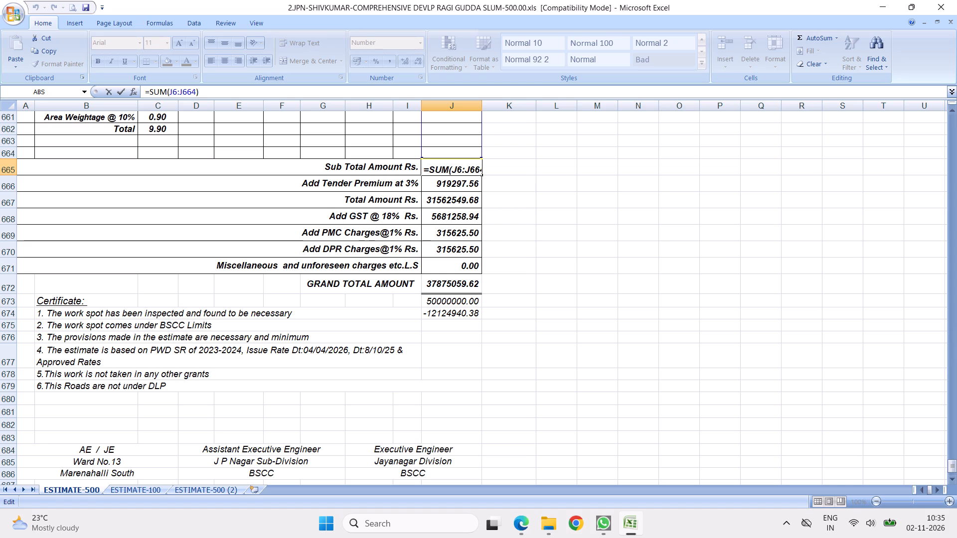
left_click_drag(951, 461, 956, 0)
left_click(799, 40)
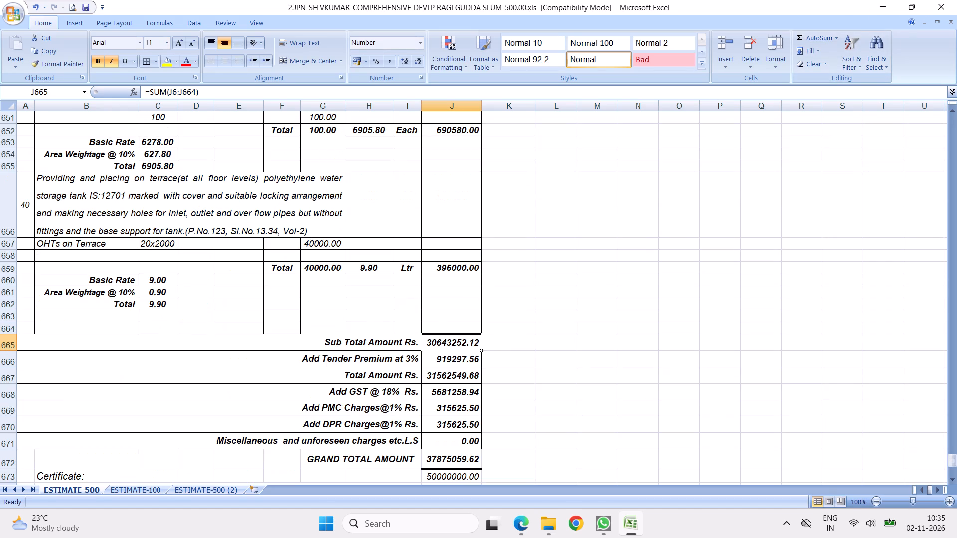
Review the estimate items from the closing abstract back up to item 11, checking the culvert measurements in items 11 to 17.
scroll(136, 283, "up", 20)
scroll(136, 283, "up", 20)
scroll(136, 283, "up", 10)
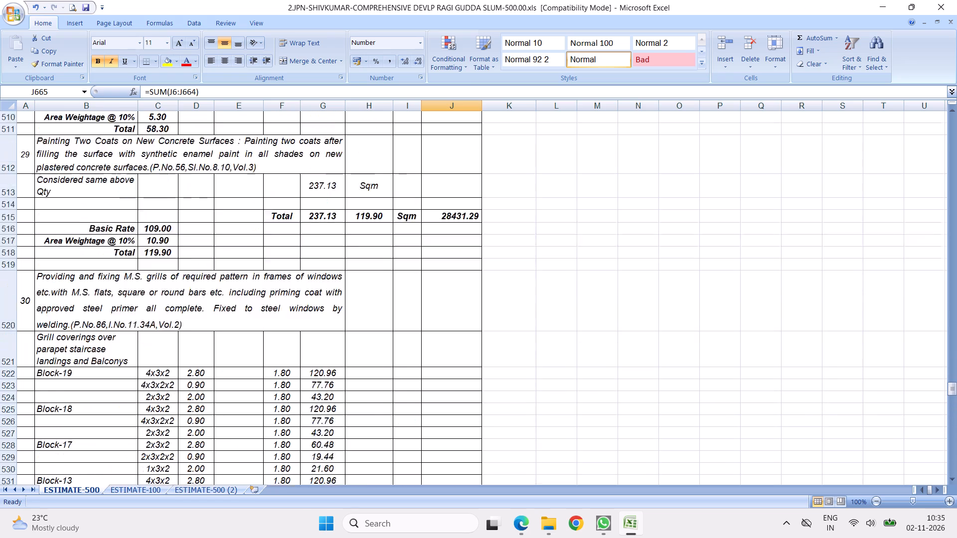
scroll(136, 282, "up", 3)
scroll(220, 188, "up", 9)
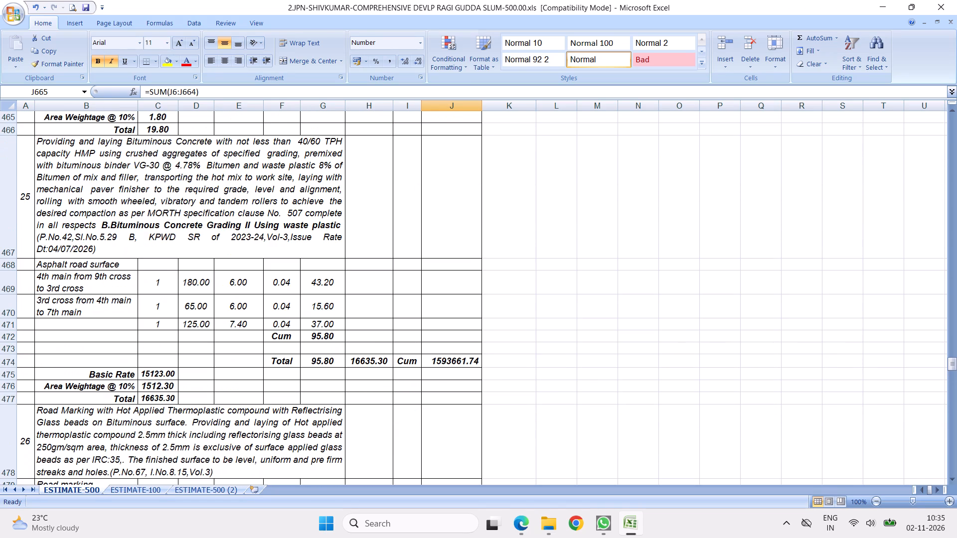
left_click(162, 193)
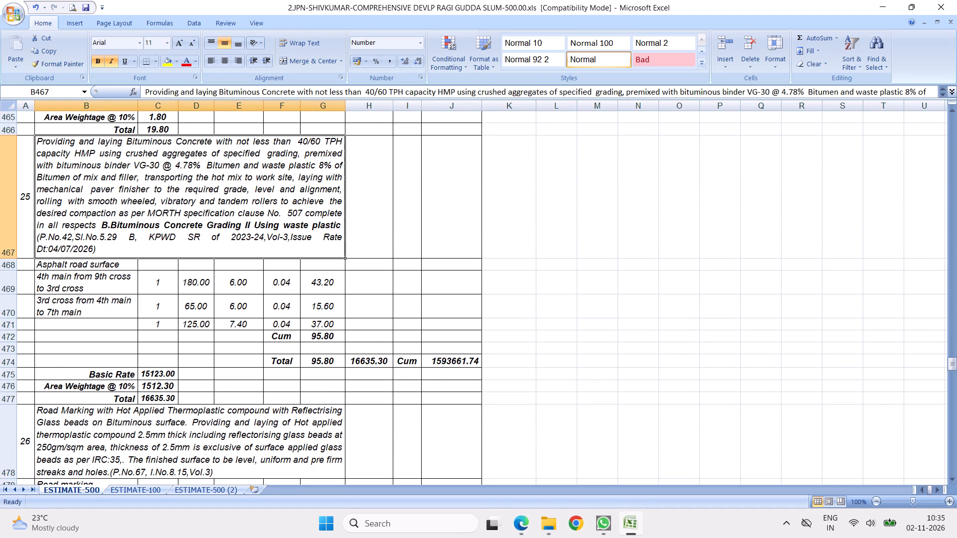
left_click_drag(950, 367, 952, 345)
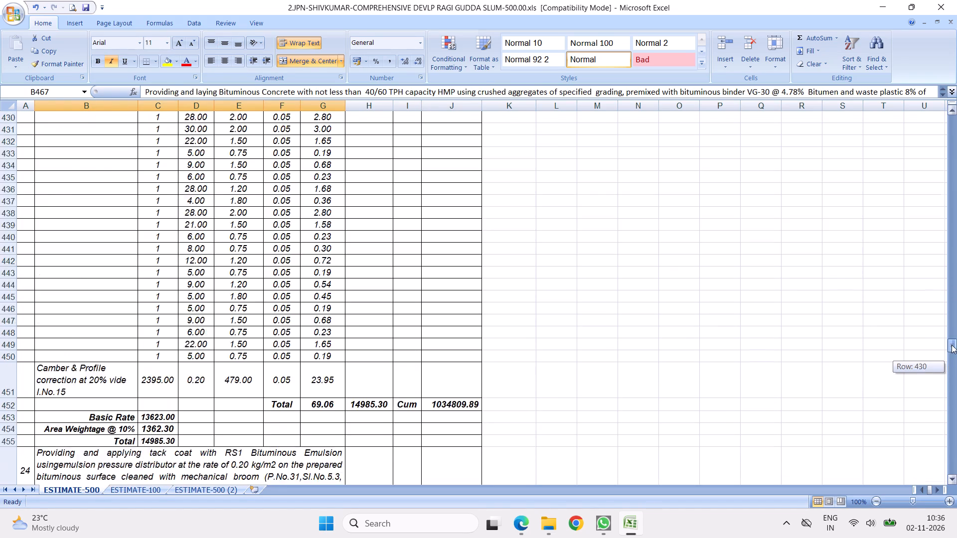
left_click_drag(952, 345, 956, 234)
scroll(417, 302, "down", 5)
scroll(258, 281, "down", 3)
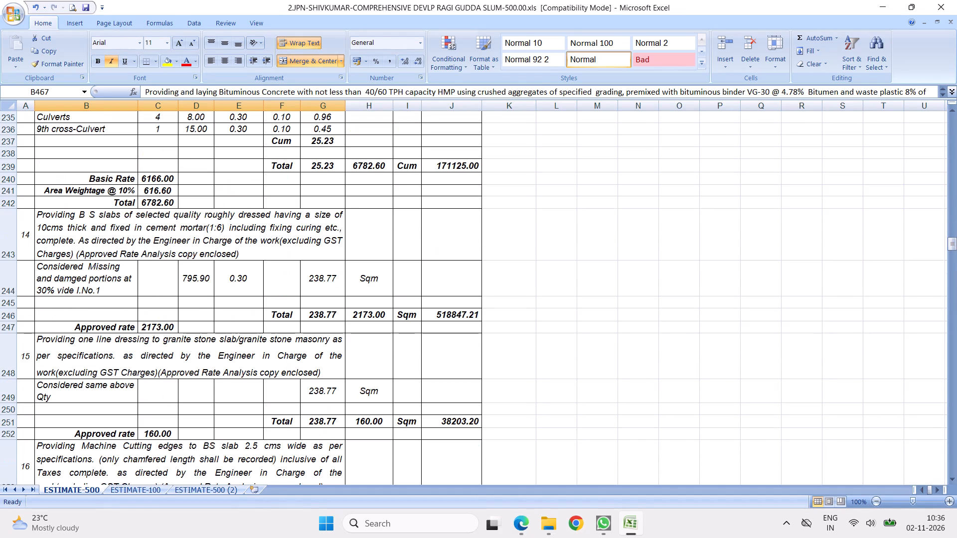
scroll(254, 282, "down", 6)
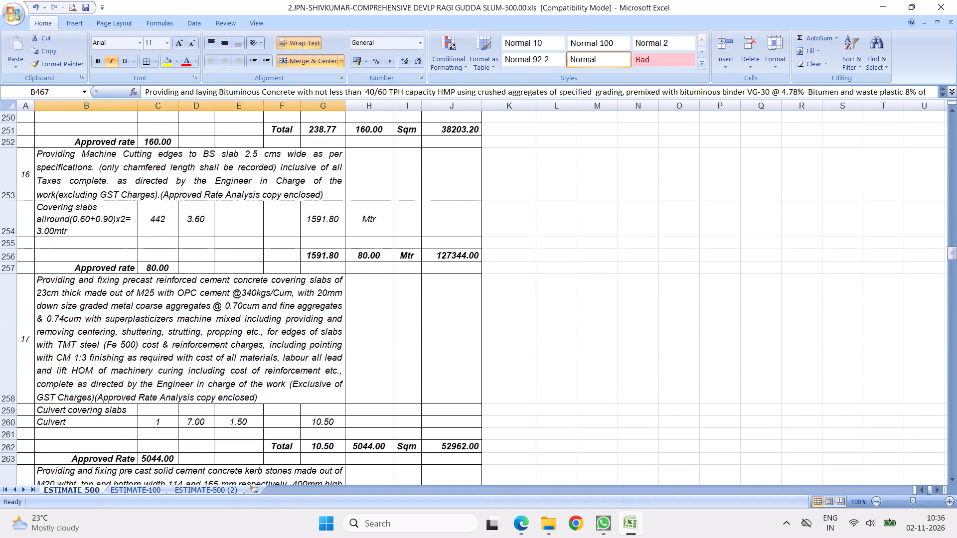
scroll(239, 263, "up", 4)
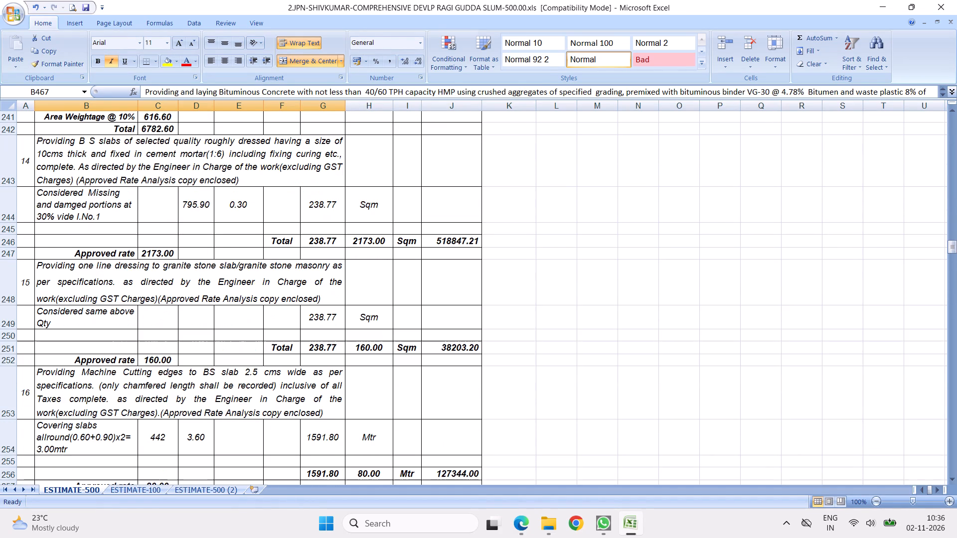
scroll(205, 254, "up", 9)
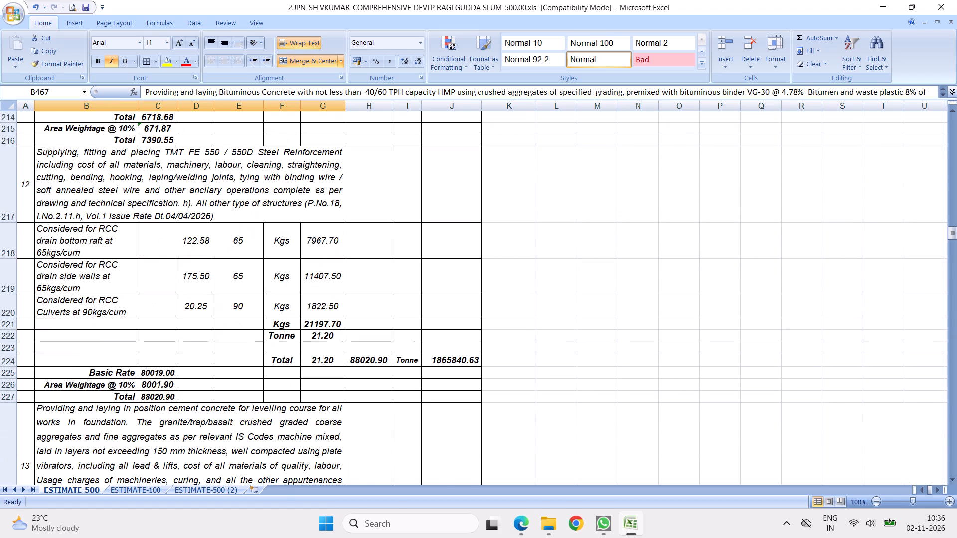
scroll(192, 234, "up", 4)
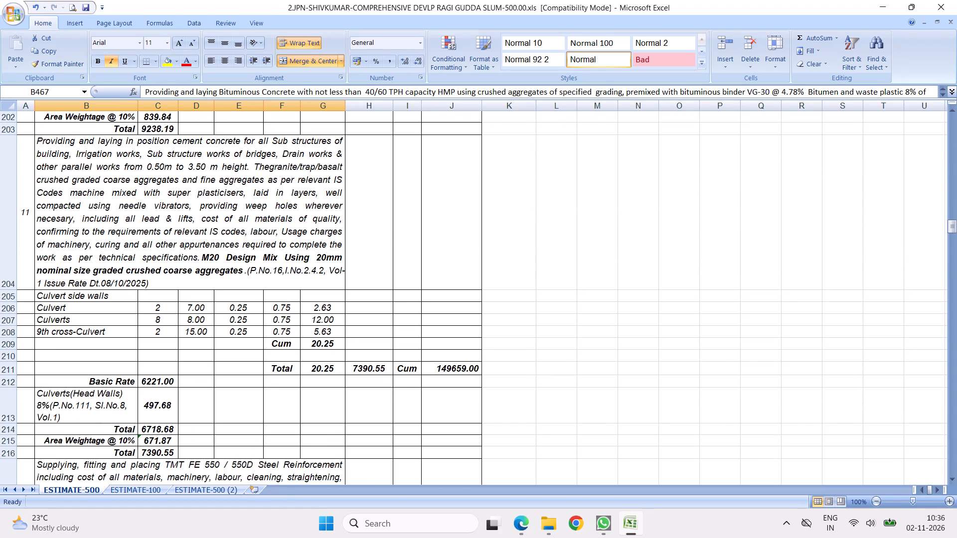
Copy the Culverts and 9th cross-Culvert rows from item 11 and insert them below the Culvert row of item 17.
left_click_drag(10, 322, 9, 330)
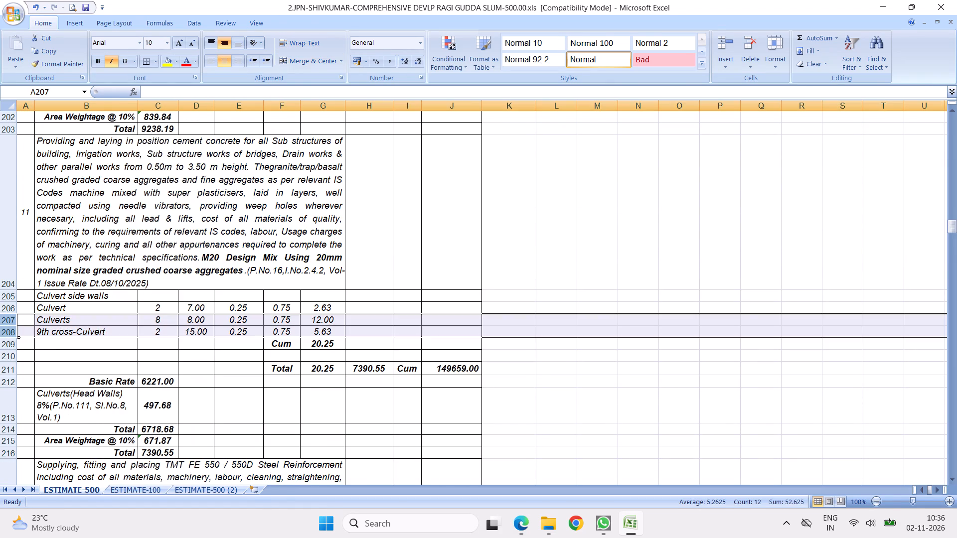
scroll(199, 347, "down", 6)
scroll(203, 291, "up", 11)
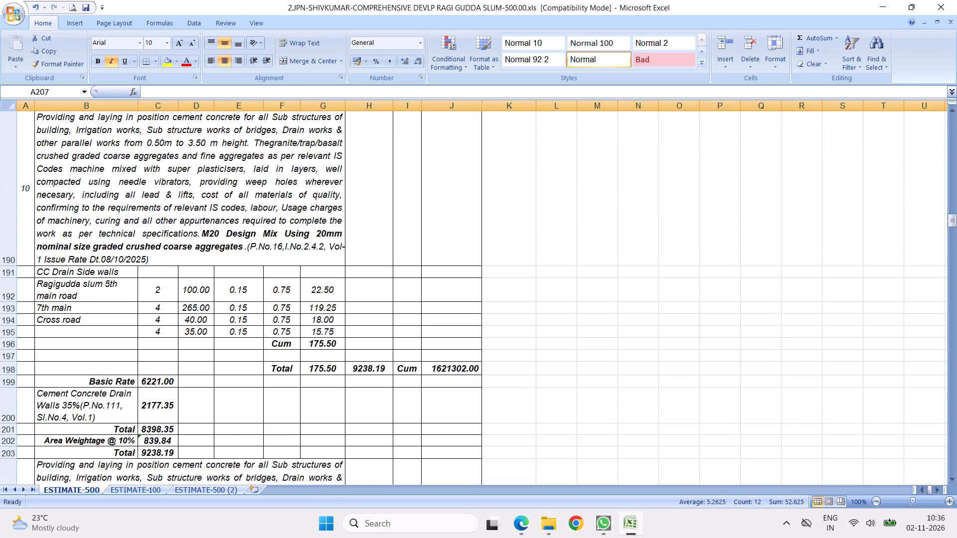
scroll(159, 322, "up", 5)
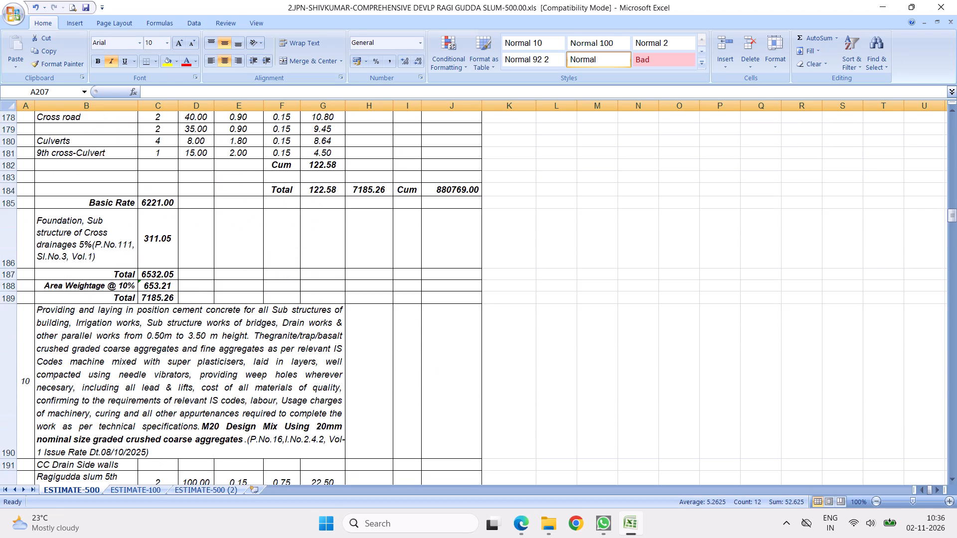
scroll(180, 311, "down", 9)
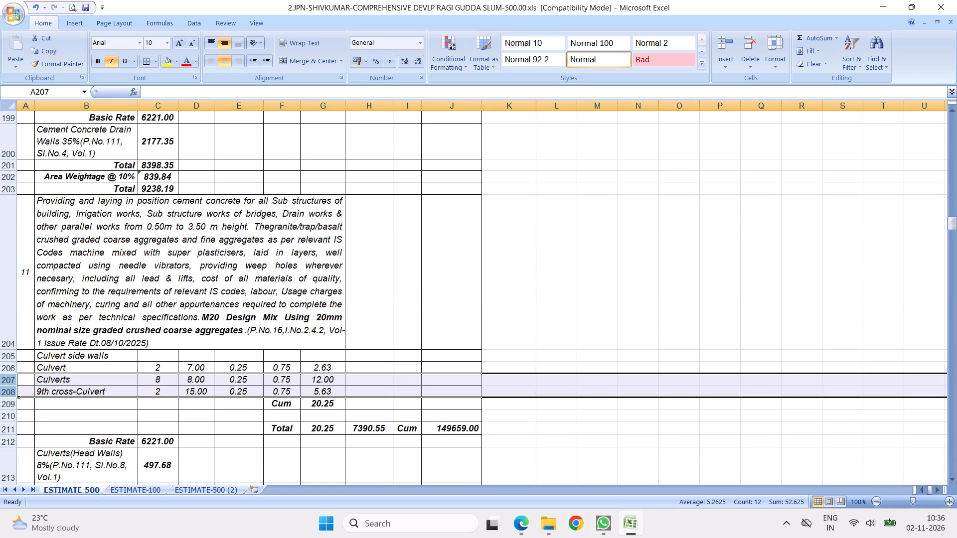
right_click(70, 328)
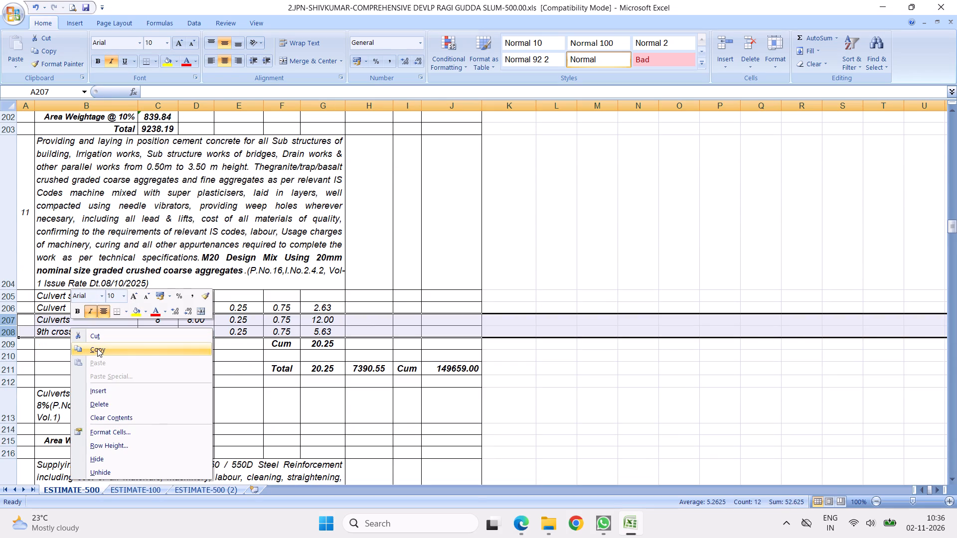
left_click(97, 348)
scroll(198, 350, "down", 11)
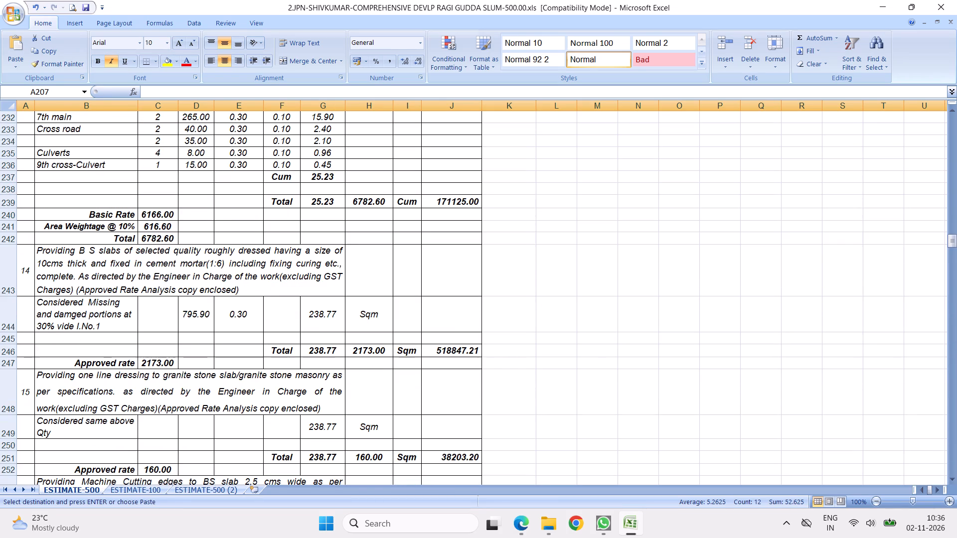
scroll(250, 341, "down", 4)
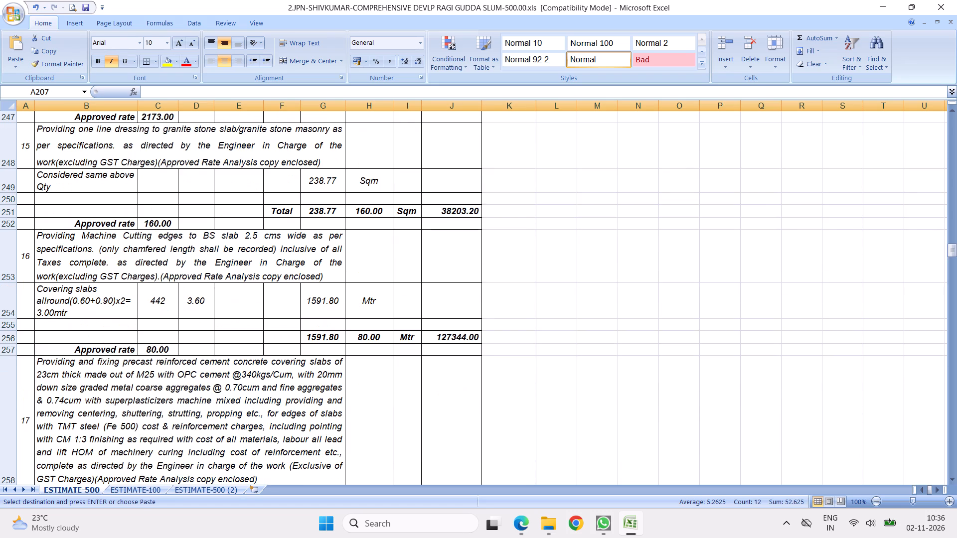
scroll(205, 323, "down", 4)
scroll(212, 284, "up", 2)
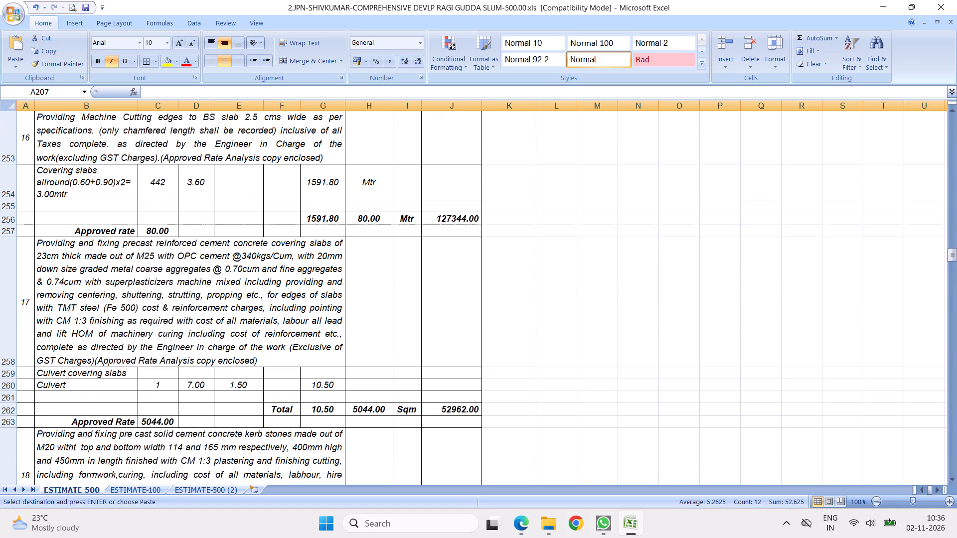
left_click(9, 397)
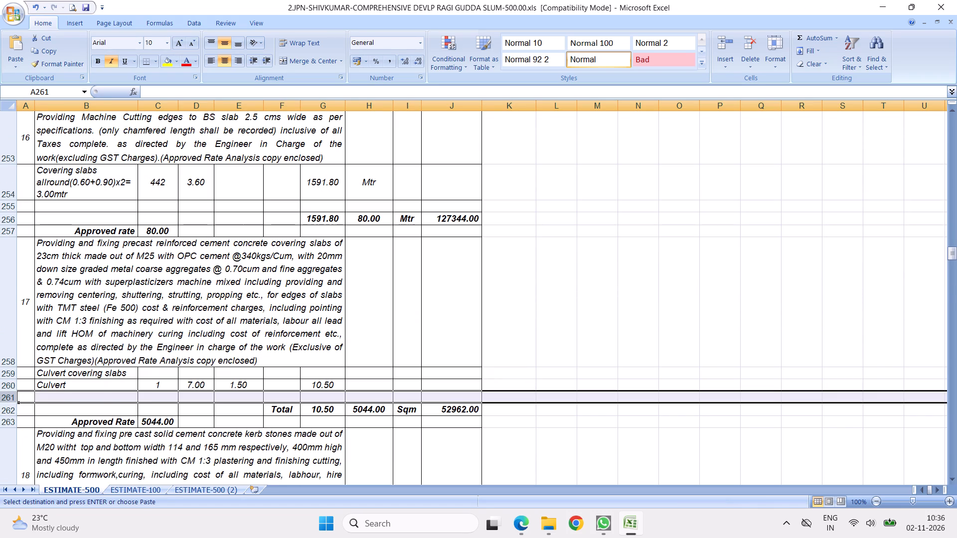
right_click(9, 397)
left_click(78, 307)
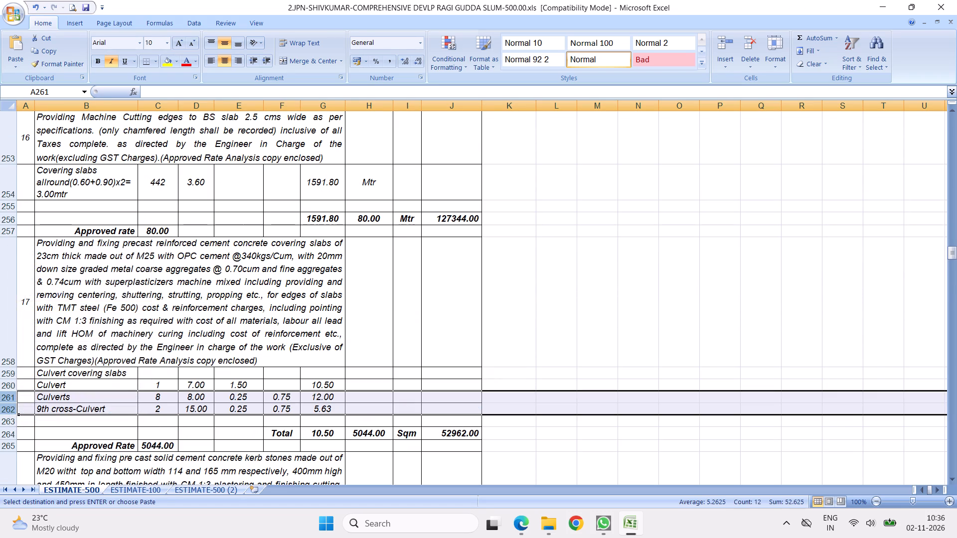
Set item 17's count to 4 for Culverts and 1 for 9th cross-Culvert.
left_click(166, 399)
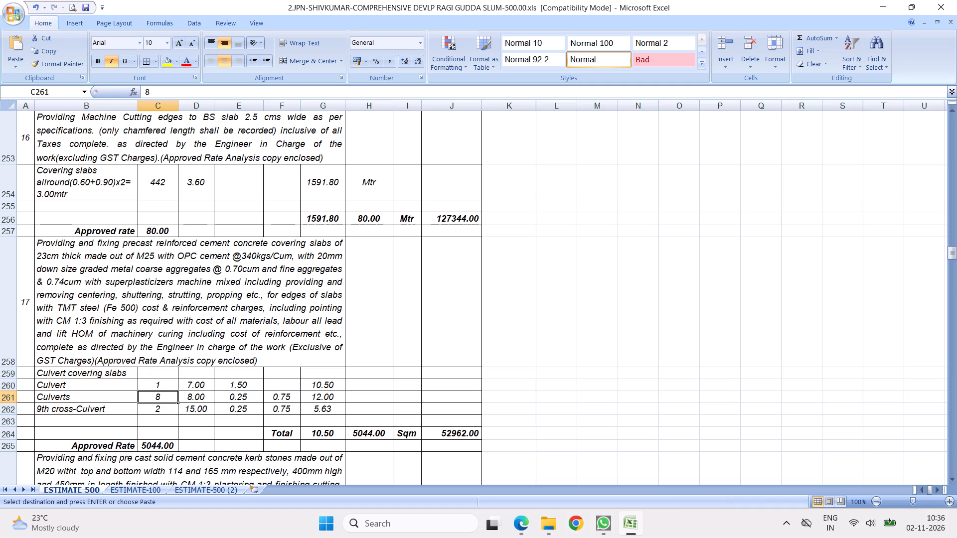
key("4")
left_click(226, 402)
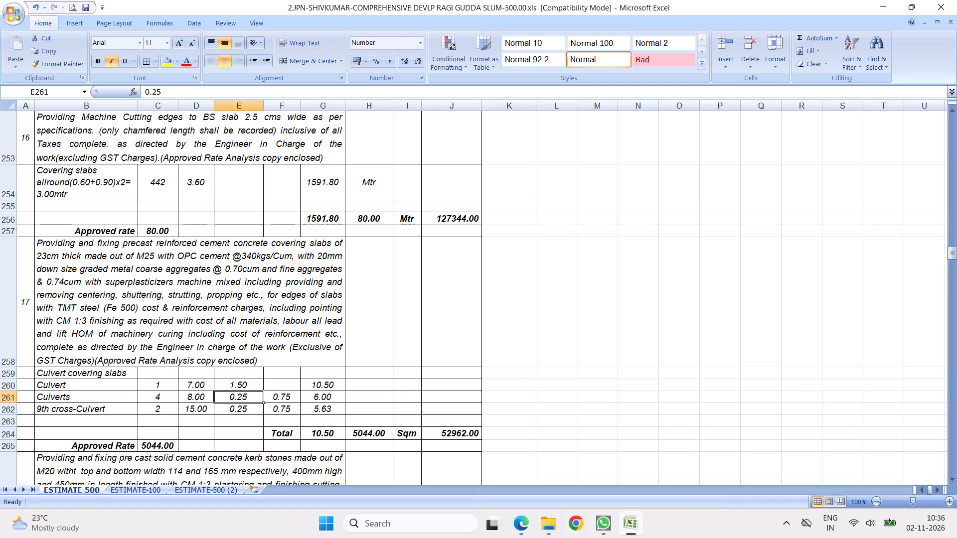
left_click(156, 410)
key("1")
Fill the Culvert row's 1.50 width down to both inserted rows of item 17 and clear their 0.75 values.
left_click(240, 388)
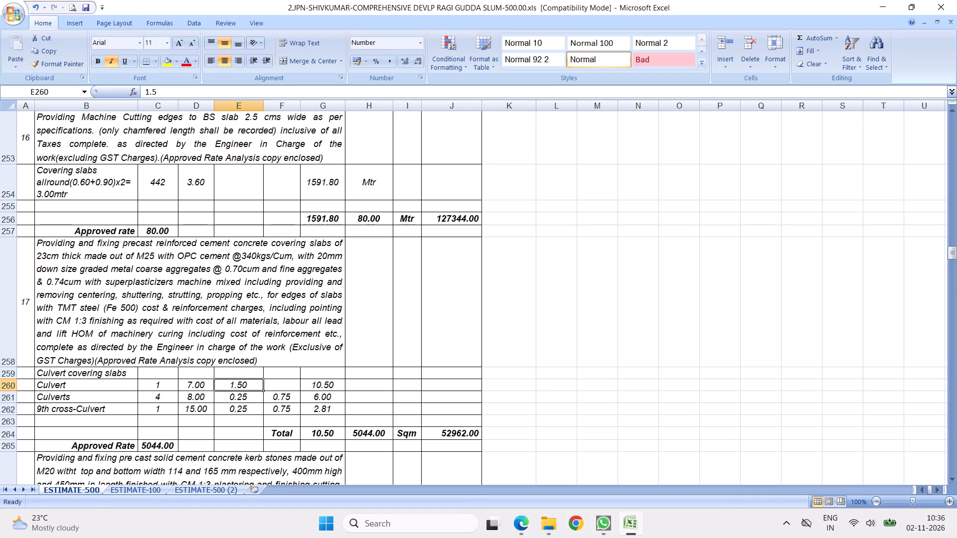
left_click_drag(262, 390, 259, 411)
left_click_drag(290, 391, 290, 412)
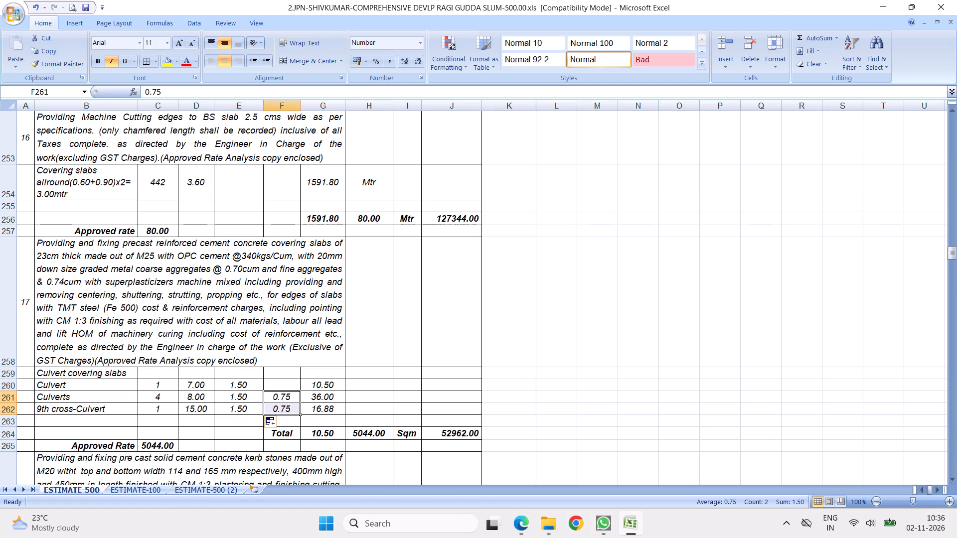
key("Delete")
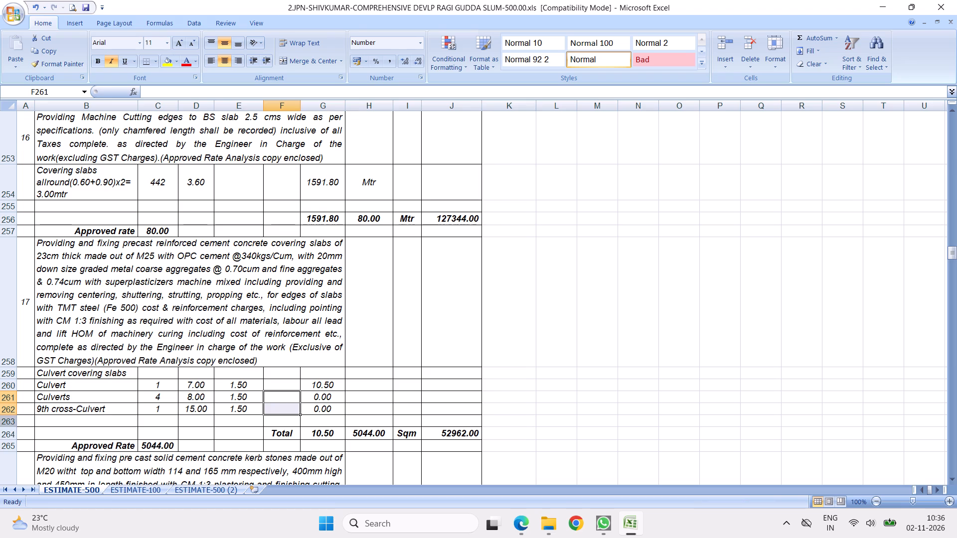
Insert a blank row below item 17's 9th cross-Culvert row.
left_click(10, 422)
right_click(10, 422)
left_click(43, 333)
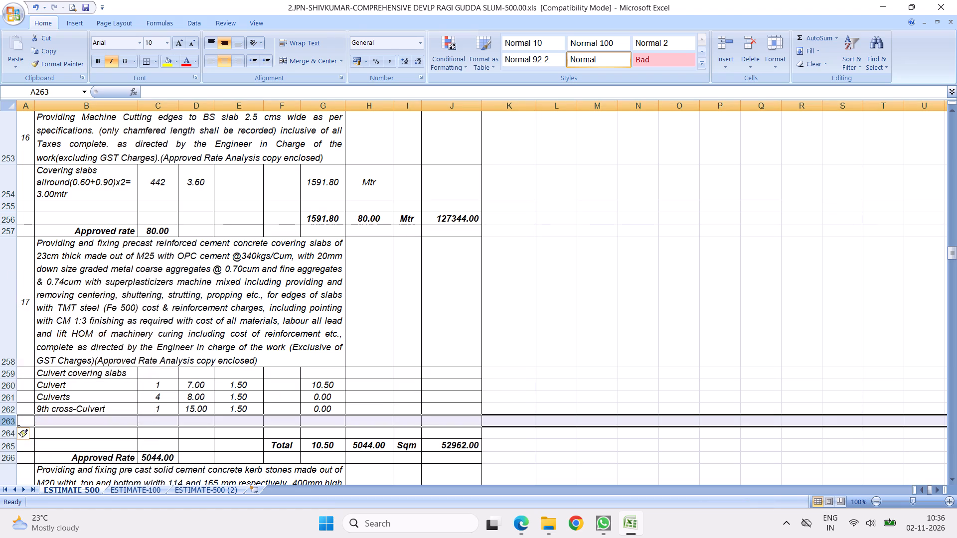
Fill the Culvert row's quantity formula through 9th cross-Culvert and sum item 17's quantities in a bold row labelled Sqm.
left_click(320, 383)
left_click_drag(346, 392, 338, 417)
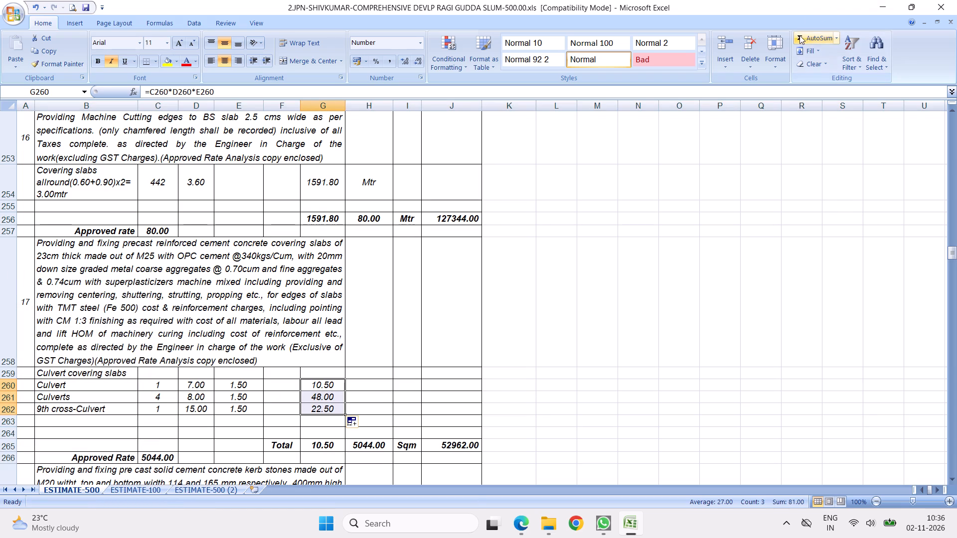
left_click(799, 35)
left_click(278, 421)
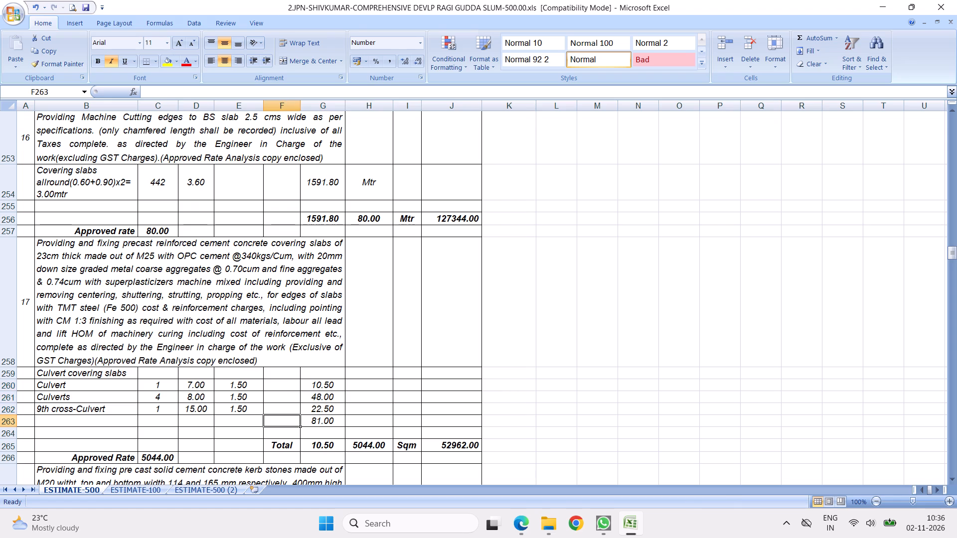
type("Sqm")
left_click(406, 393)
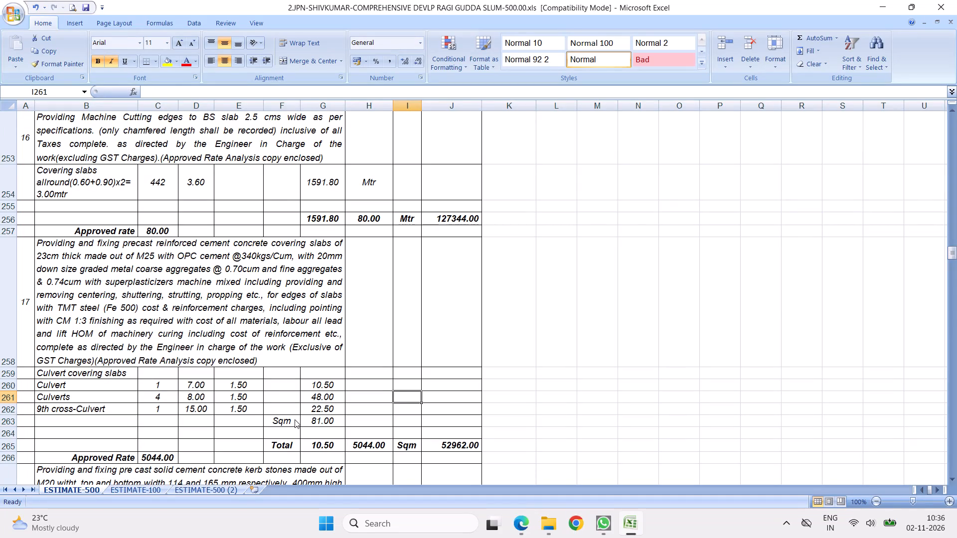
left_click_drag(282, 420, 307, 421)
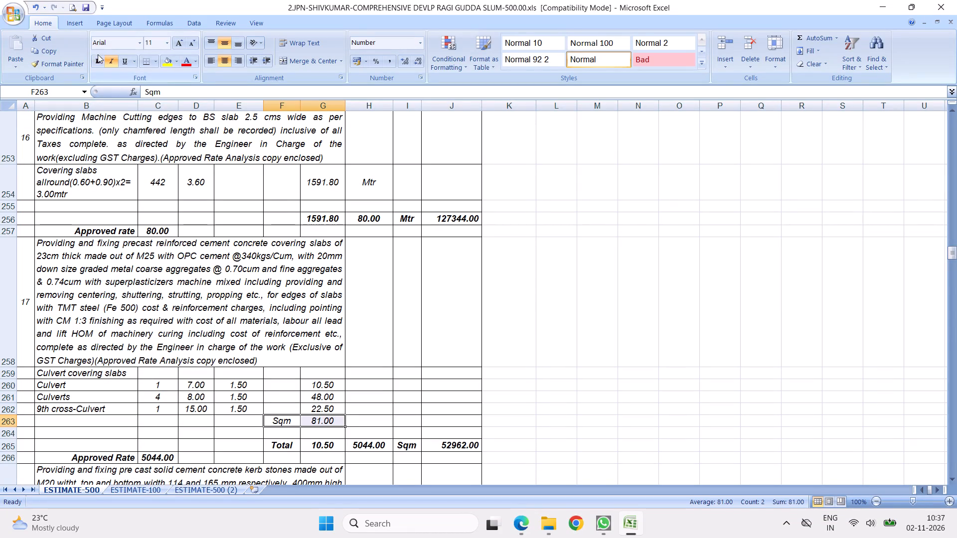
left_click(96, 57)
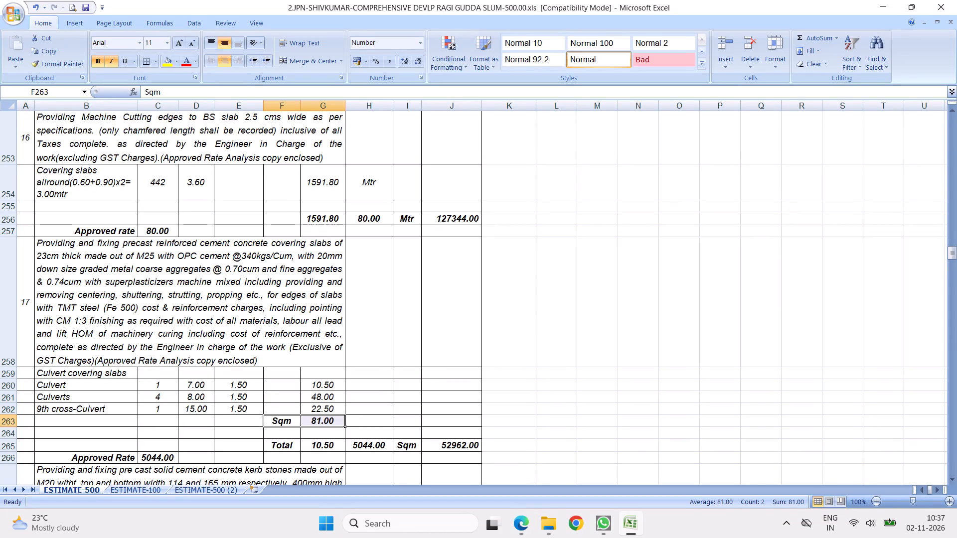
Link item 17's Total quantity to the sum in its new Sqm row.
left_click(326, 443)
key("equal")
left_click(323, 422)
key("Return")
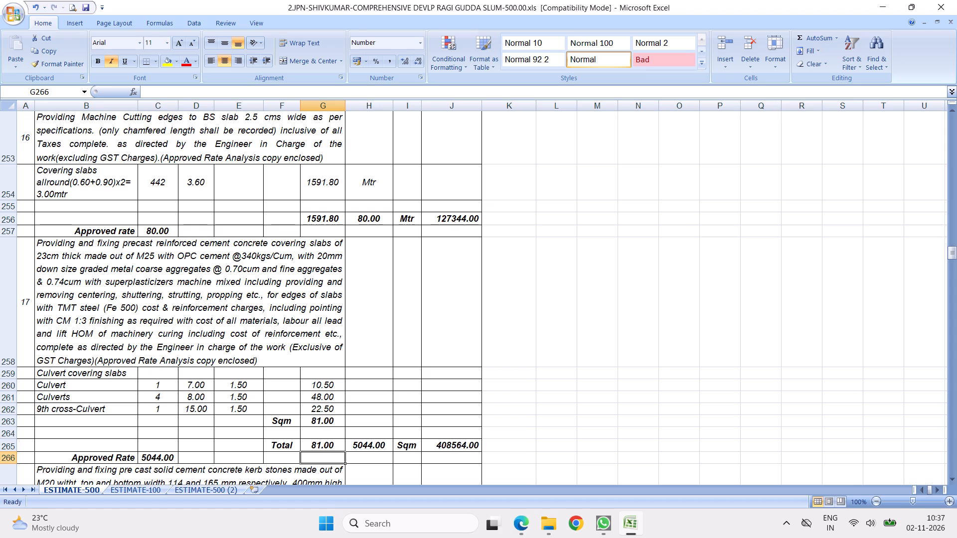
Examine items 17 and 18, the measurements below them, and the sub total and grand total section of the estimate.
left_click(132, 342)
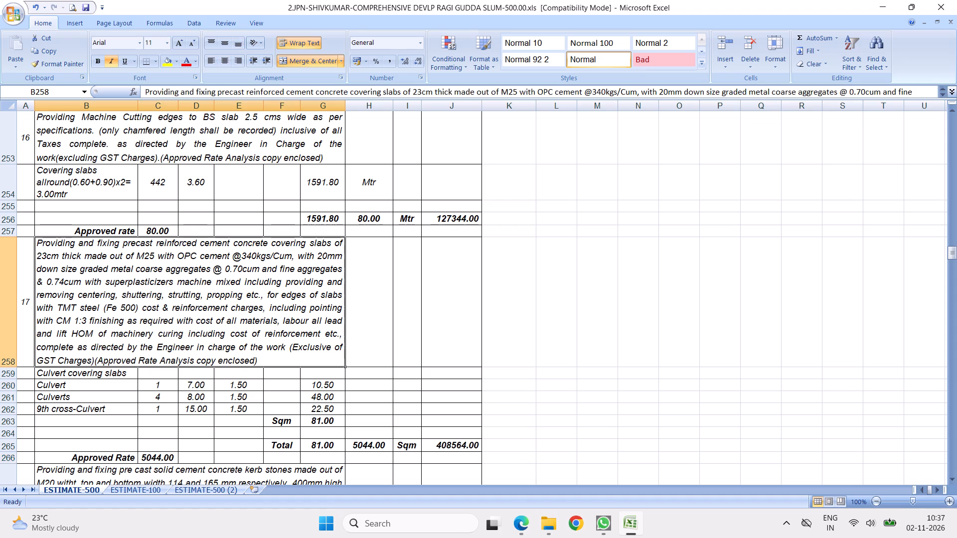
scroll(339, 314, "down", 1)
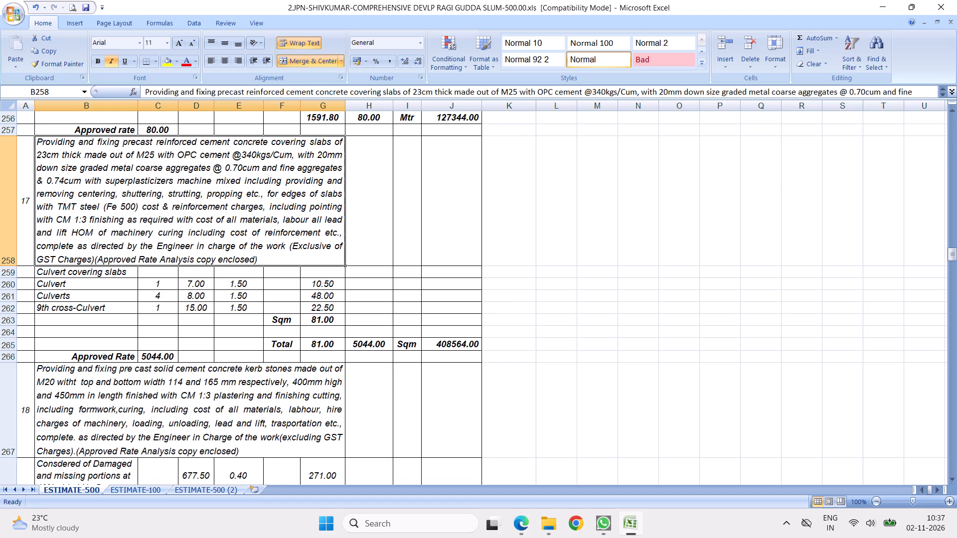
scroll(341, 304, "down", 2)
left_click(215, 243)
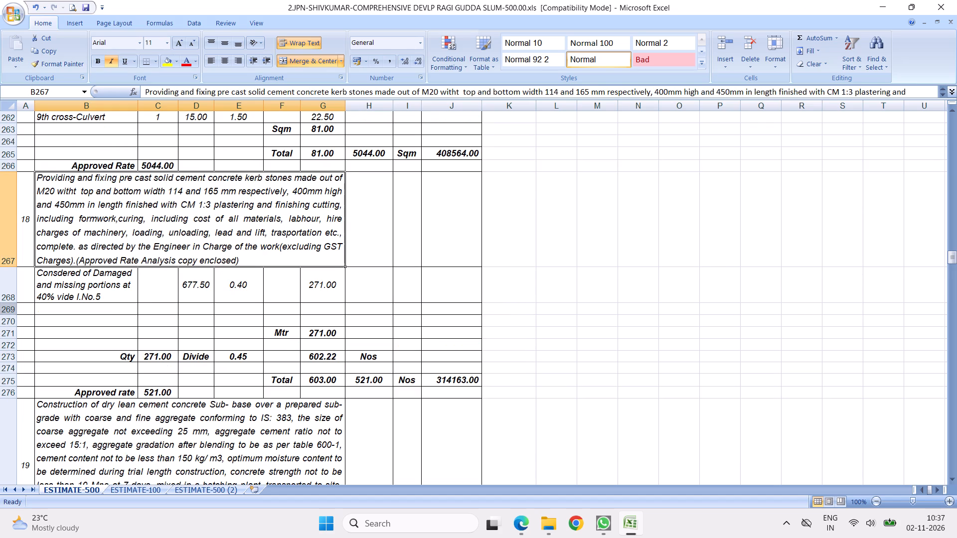
scroll(170, 272, "up", 2)
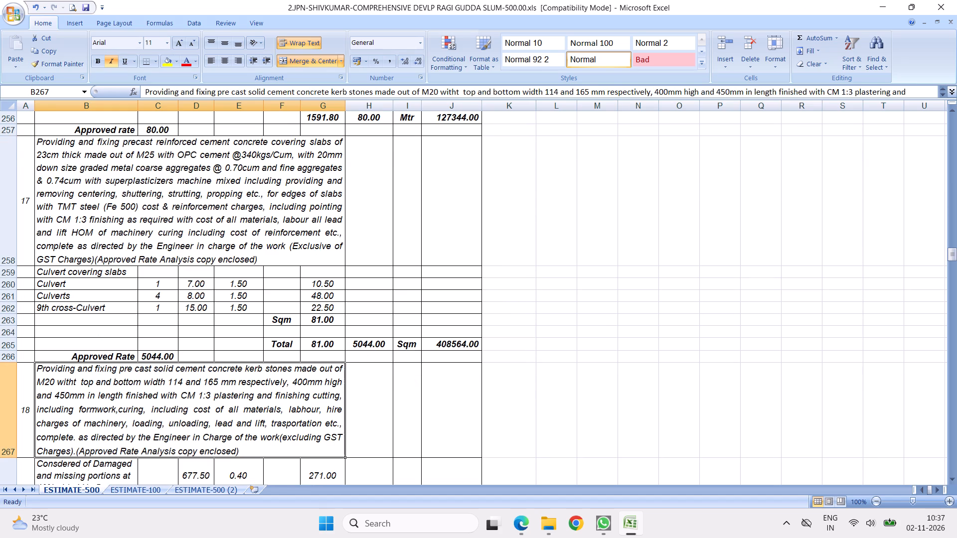
left_click(165, 245)
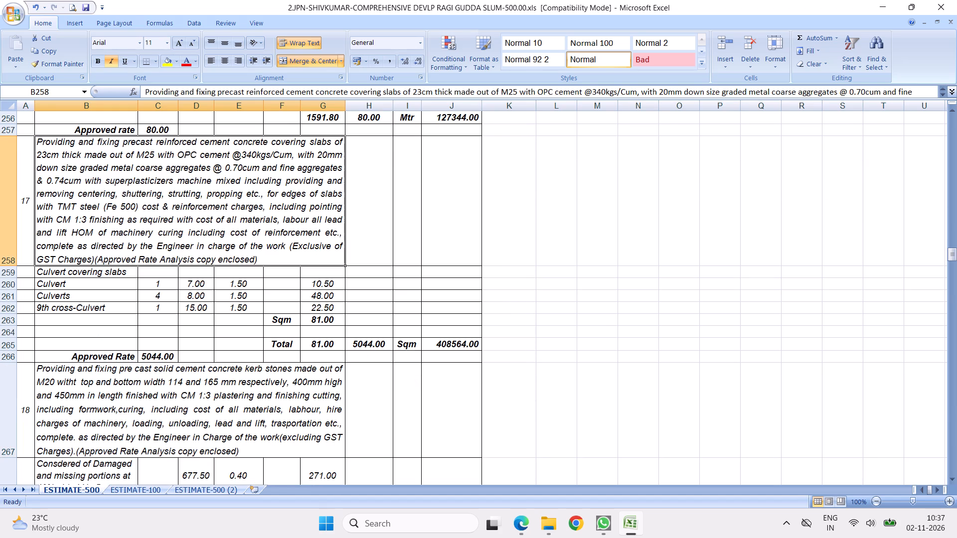
scroll(321, 334, "down", 11)
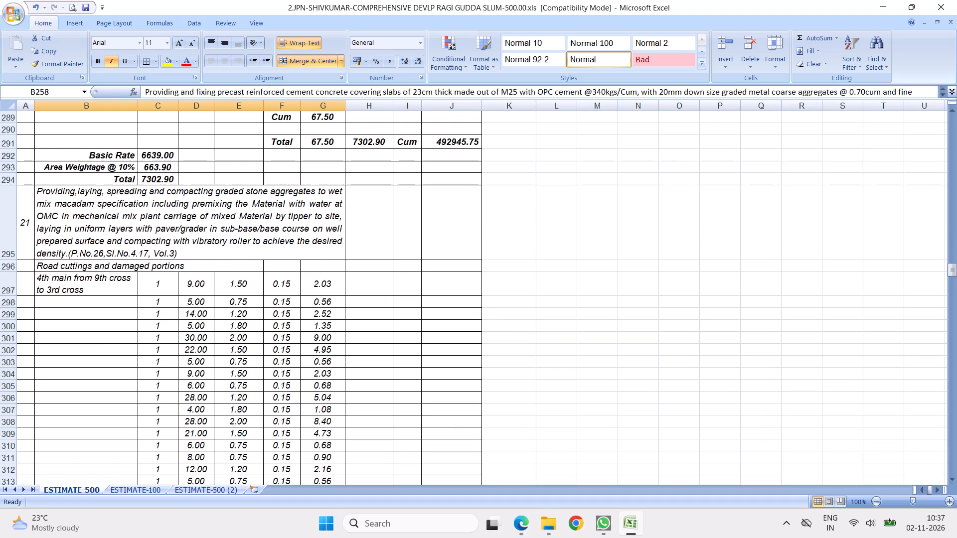
scroll(330, 337, "down", 7)
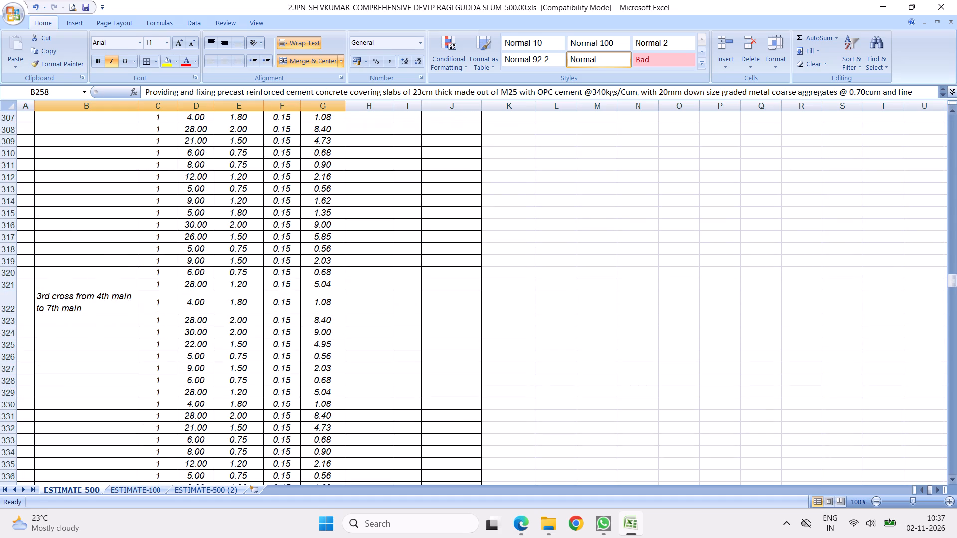
left_click_drag(952, 281, 936, 505)
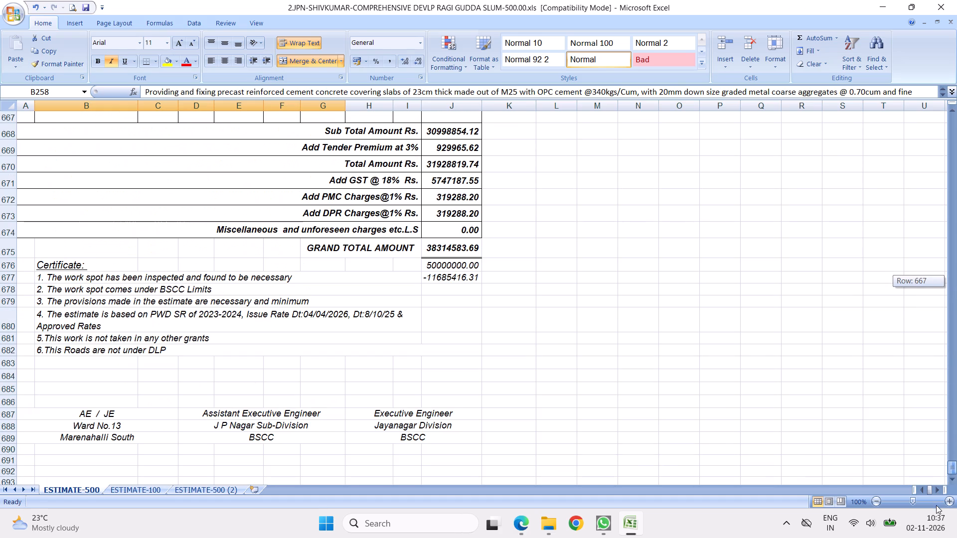
Review items 1 to 4 from the top of the estimate, checking their drain, culvert and road cutting measurements and deductions.
left_click_drag(936, 505, 956, 109)
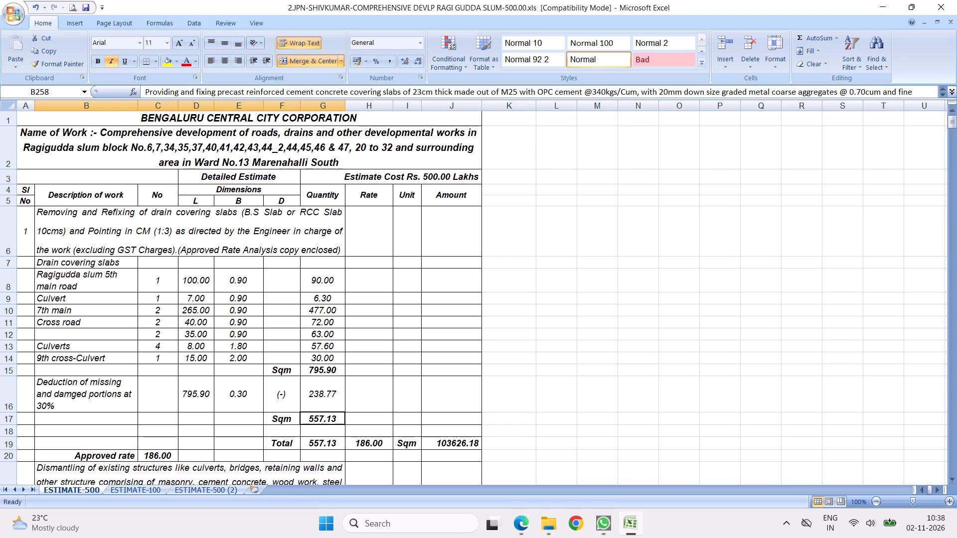
left_click(203, 241)
scroll(317, 274, "down", 6)
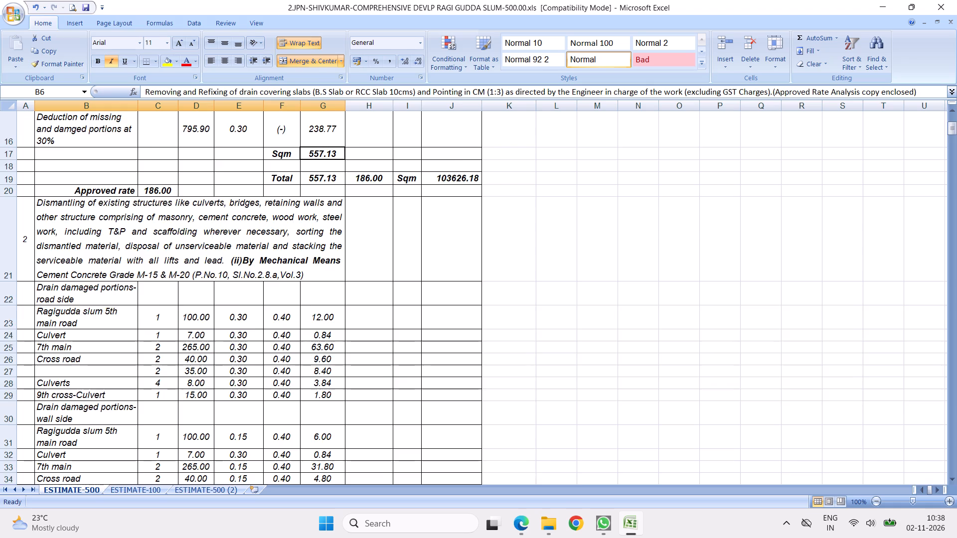
scroll(287, 257, "down", 5)
scroll(291, 312, "down", 6)
scroll(219, 284, "up", 3)
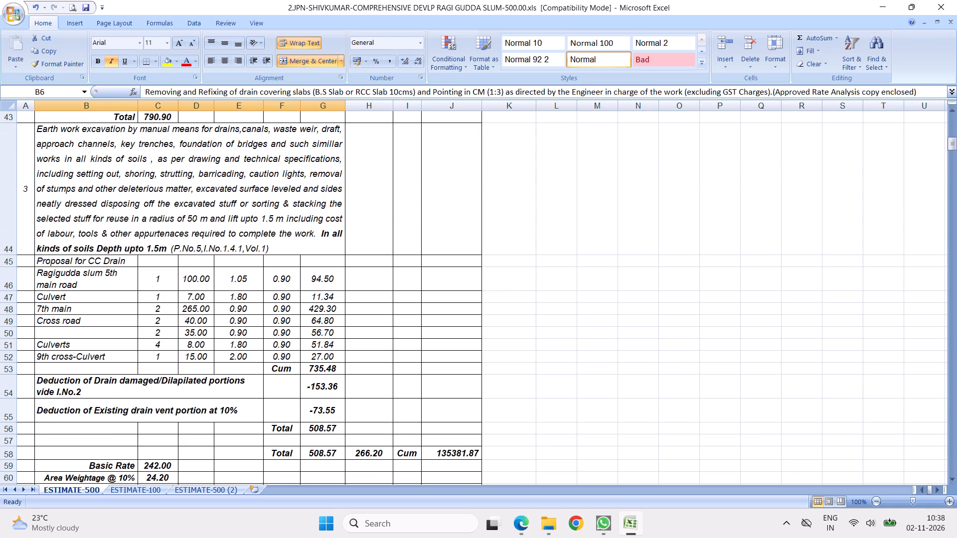
left_click(189, 214)
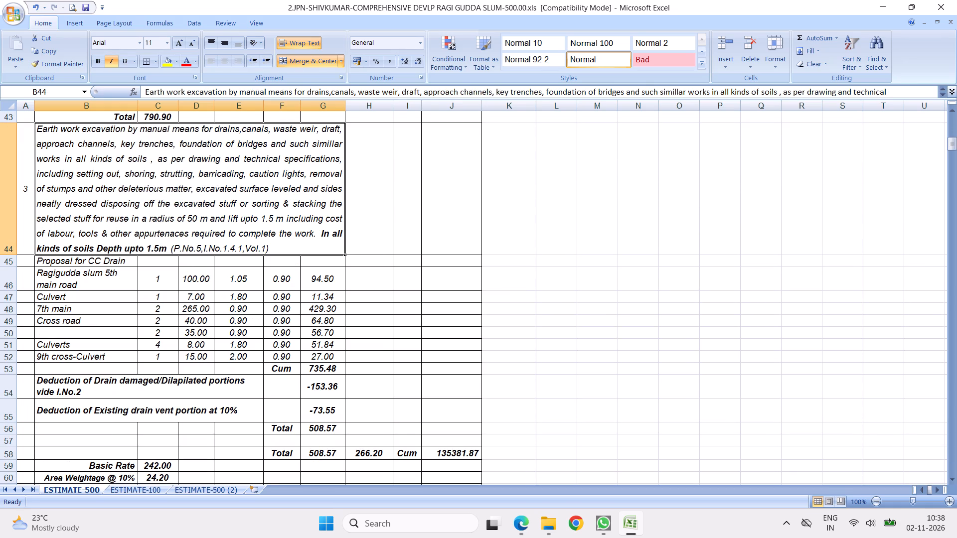
scroll(209, 279, "down", 5)
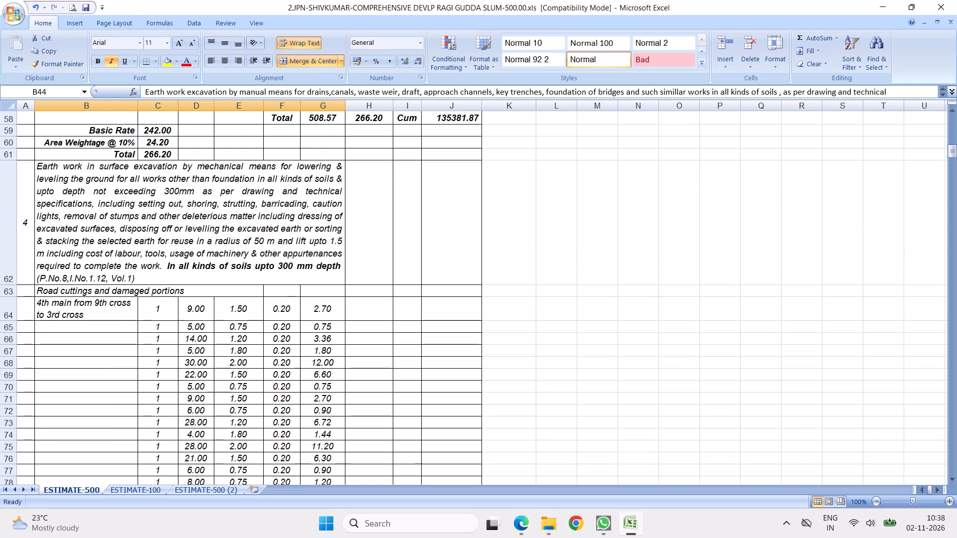
scroll(230, 269, "down", 10)
scroll(240, 256, "up", 9)
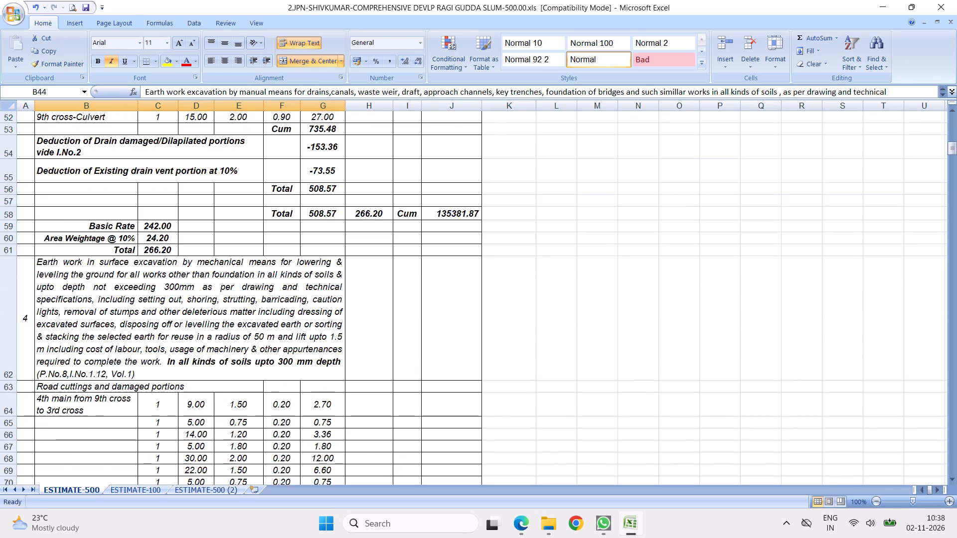
scroll(240, 249, "up", 17)
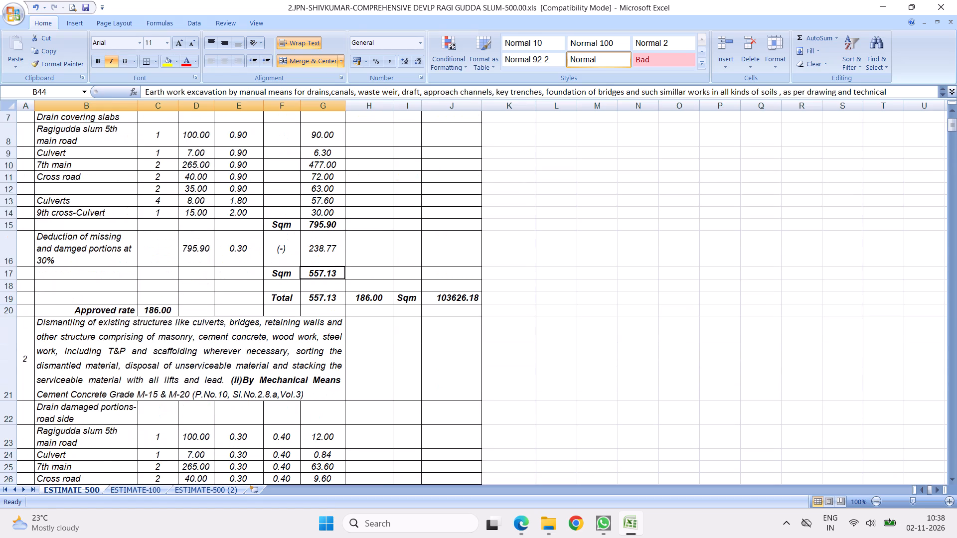
scroll(131, 259, "up", 4)
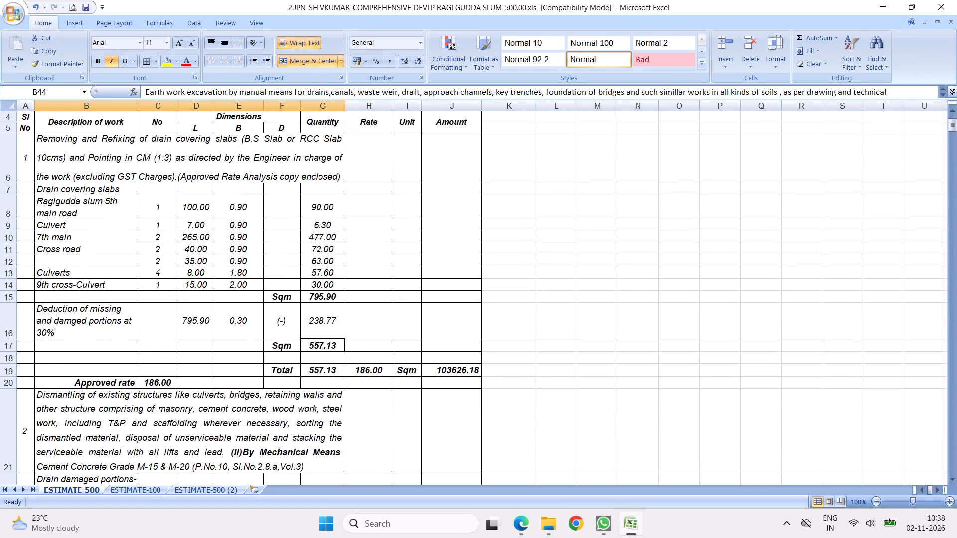
scroll(189, 260, "down", 9)
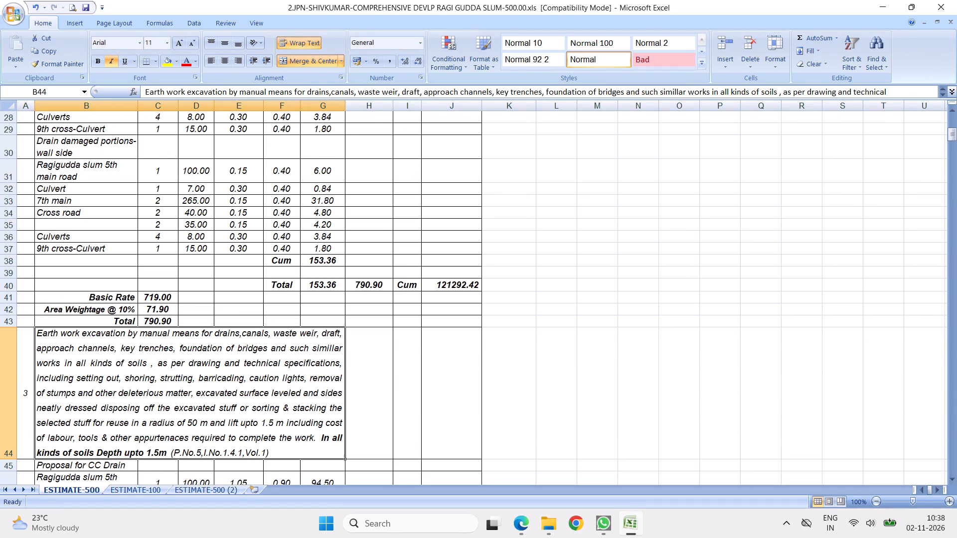
scroll(215, 297, "down", 5)
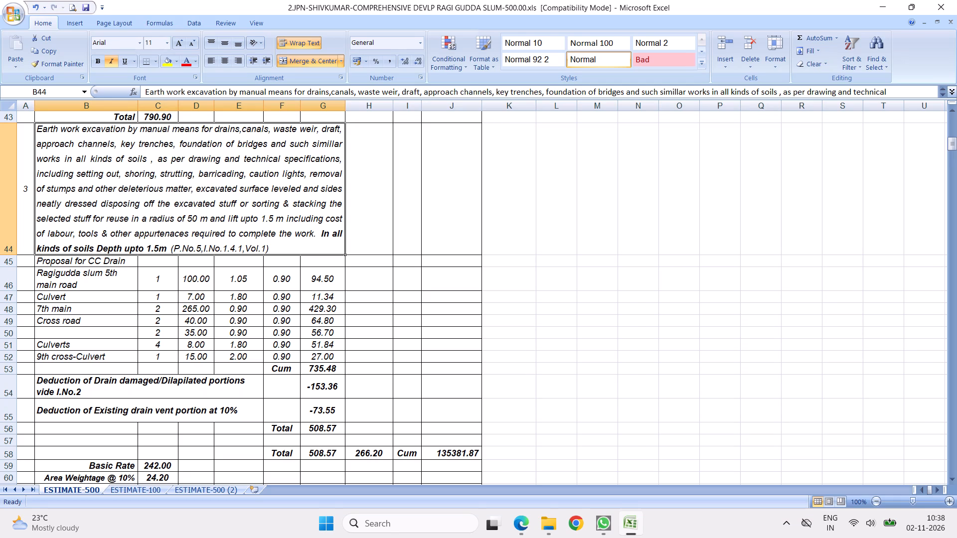
scroll(235, 318, "down", 6)
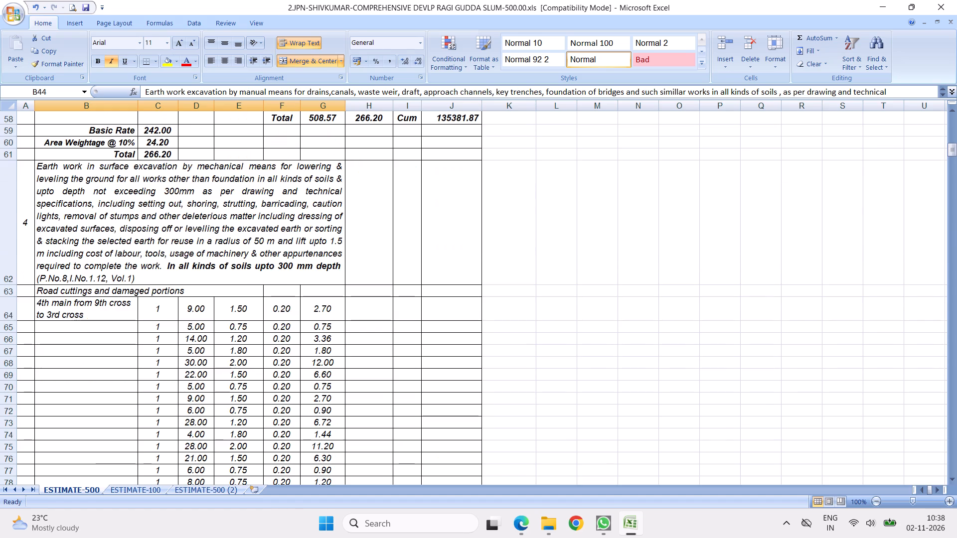
Copy item 5's 20% road cuttings deduction row and insert it directly above item 4's Cum row.
scroll(254, 320, "down", 17)
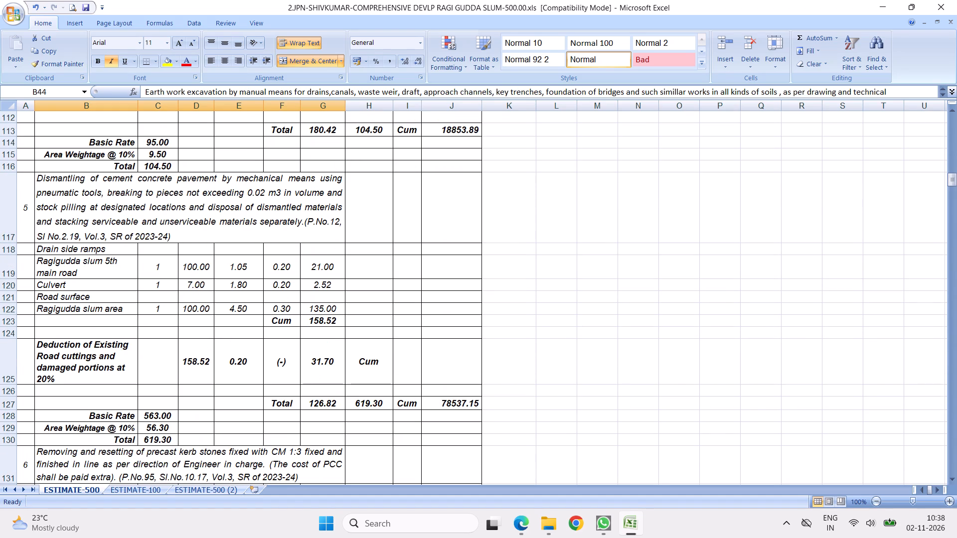
left_click(6, 361)
right_click(6, 361)
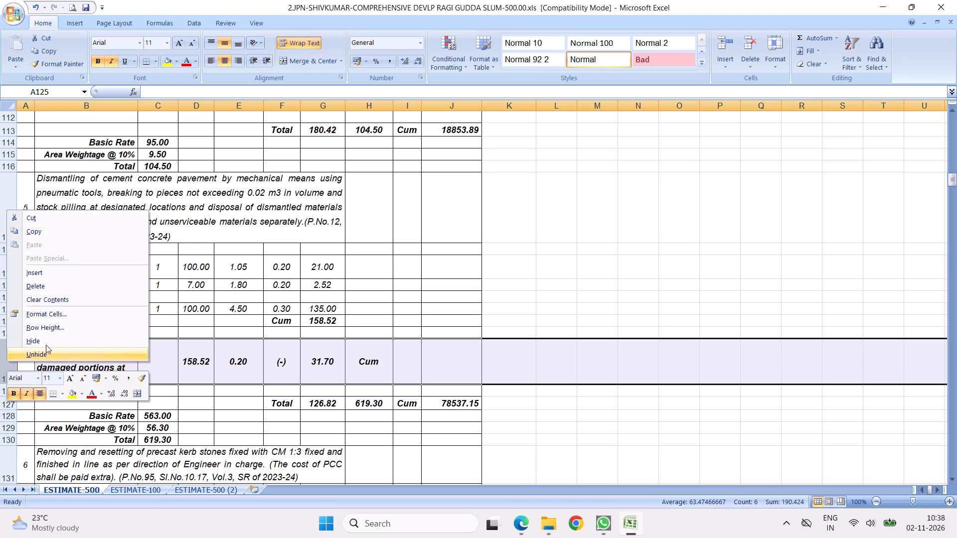
left_click(39, 230)
scroll(187, 262, "up", 7)
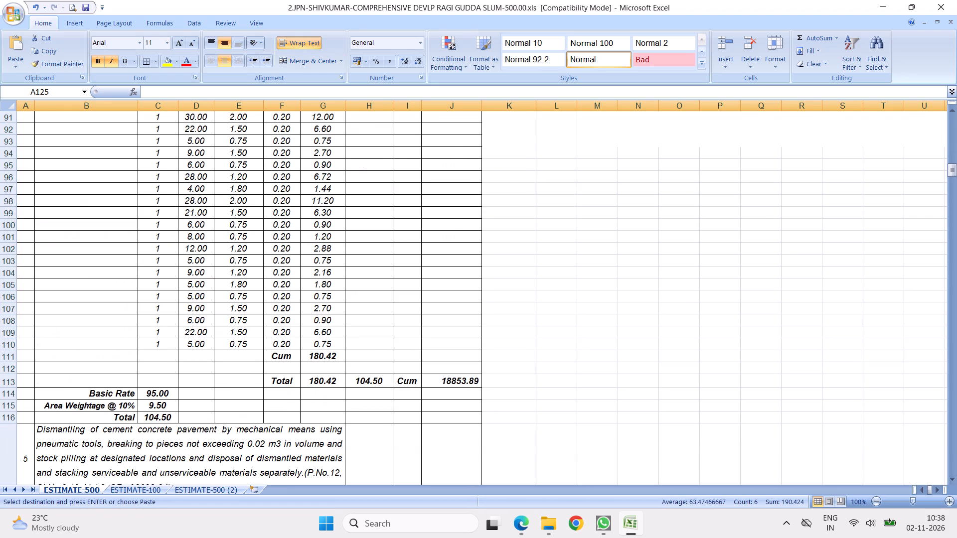
scroll(225, 260, "up", 4)
scroll(226, 261, "down", 7)
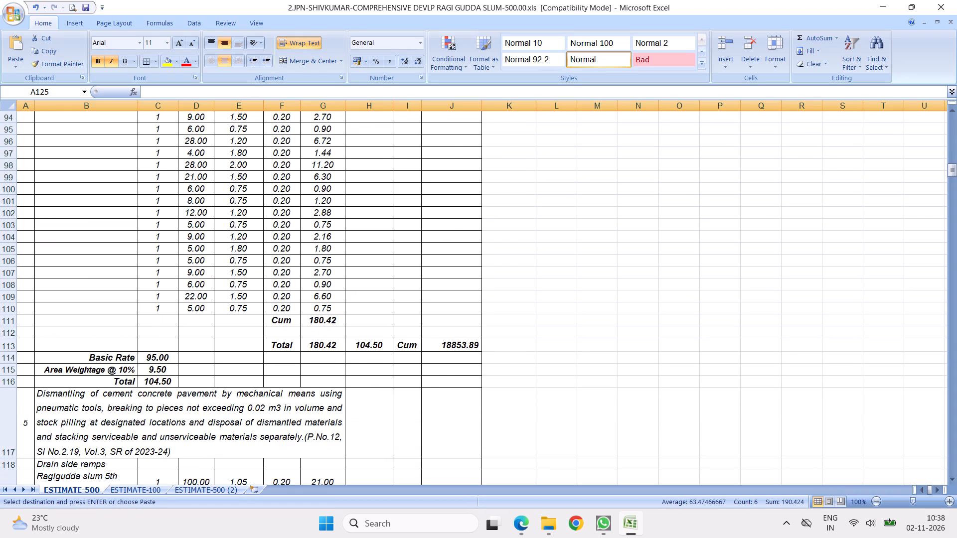
left_click(6, 322)
right_click(6, 322)
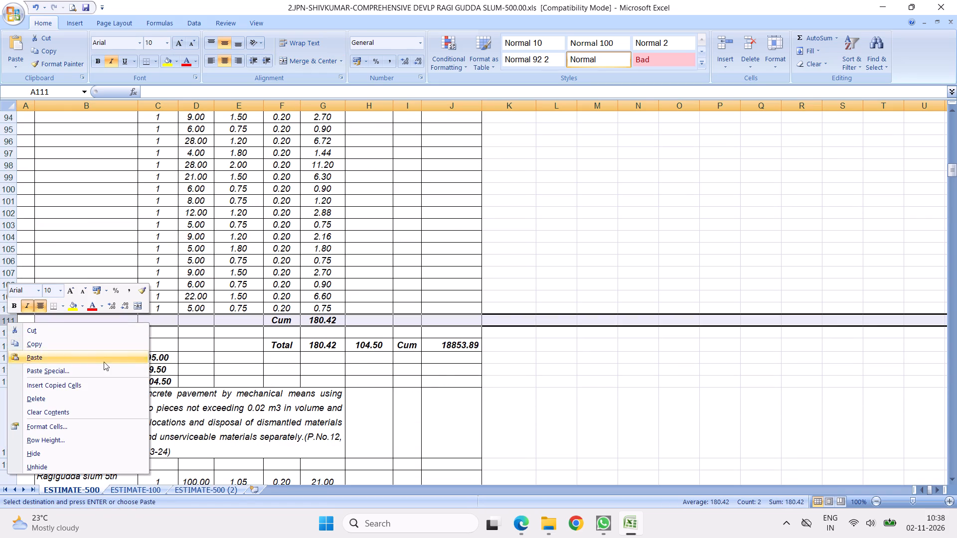
left_click(70, 387)
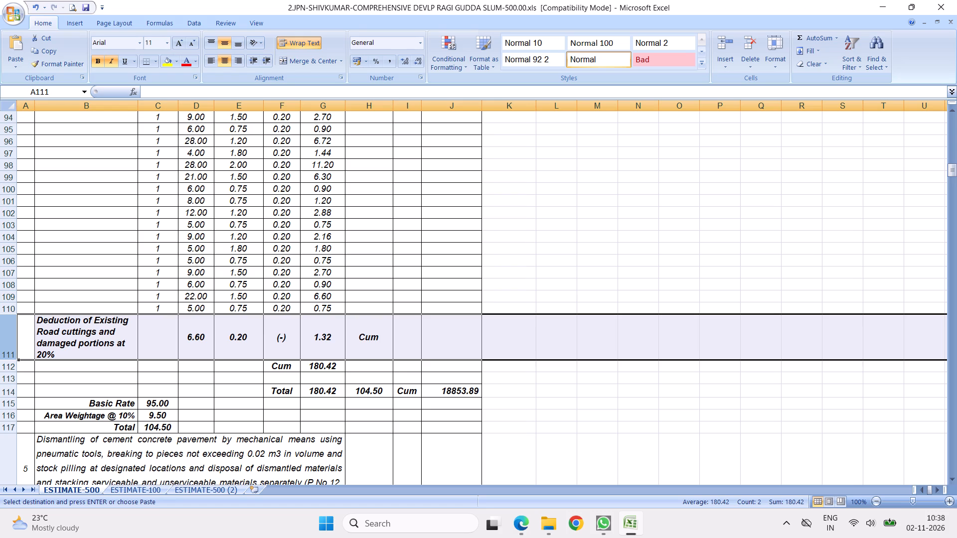
Link the length cell of item 4's inserted 20% row to item 5's Cum quantity, G124.
left_click(196, 343)
key("equal")
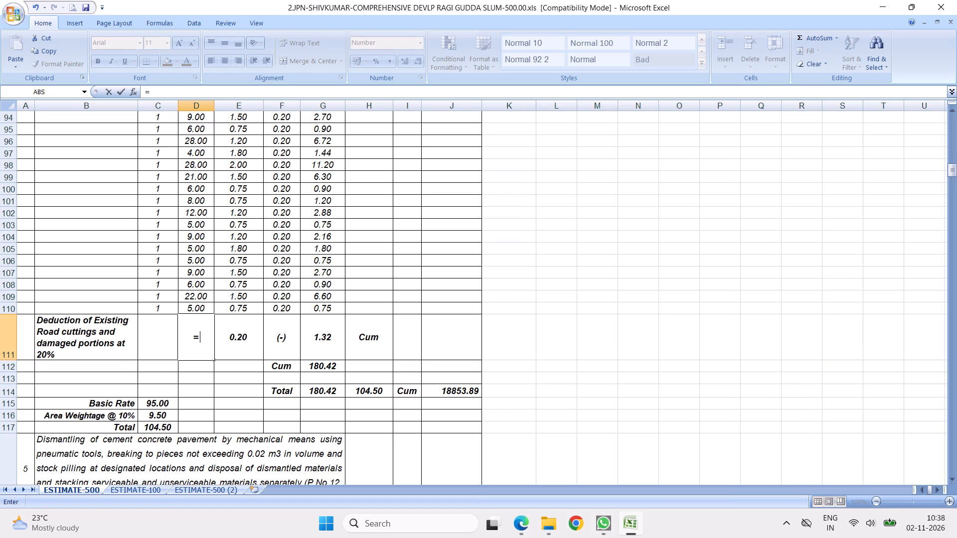
scroll(346, 337, "down", 8)
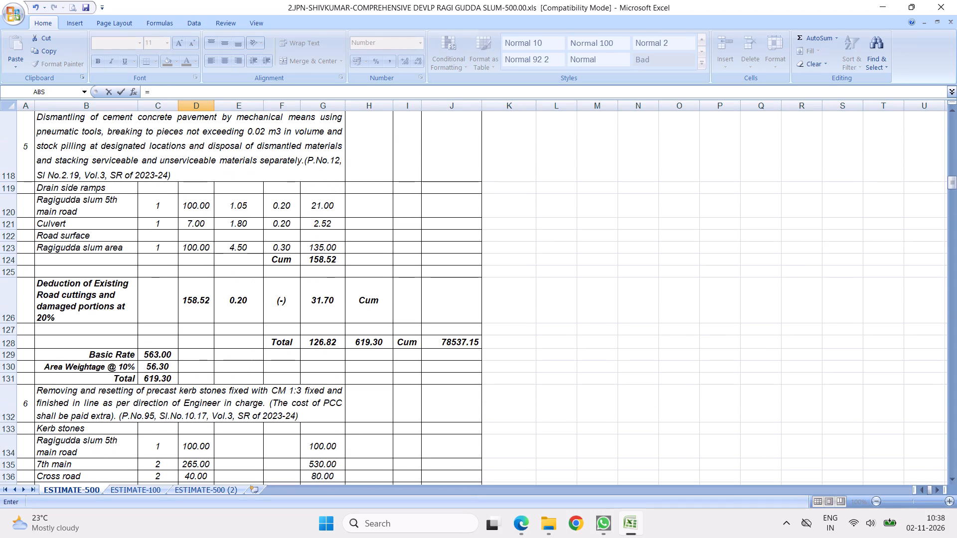
left_click(314, 261)
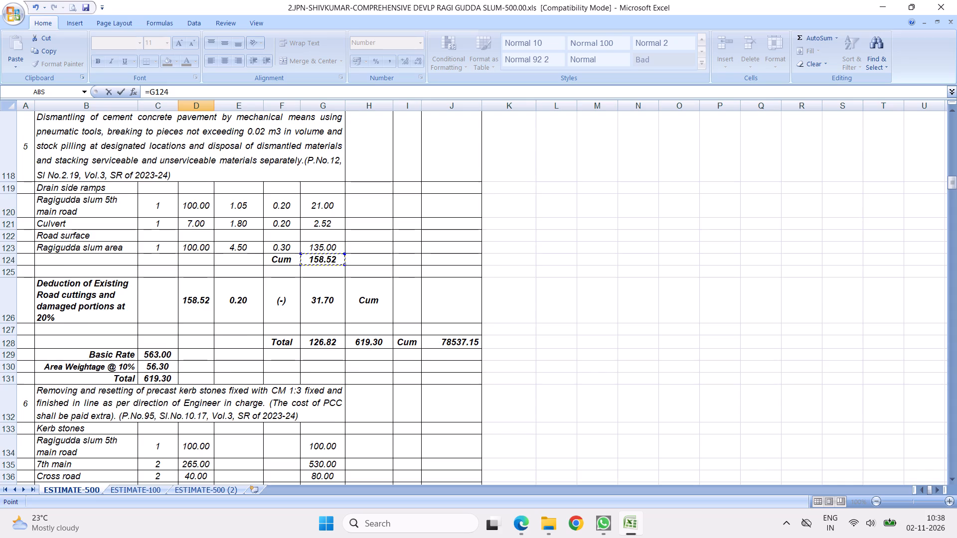
key("Return")
Clear the (-) mark in item 4's inserted row and extend the Cum sum to G64:G111 to include its quantity.
scroll(246, 252, "up", 3)
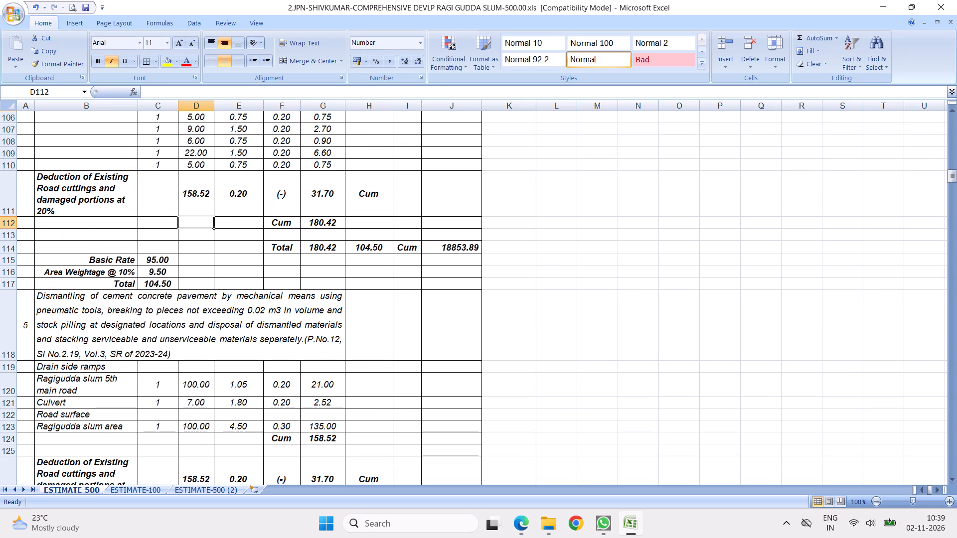
left_click(282, 224)
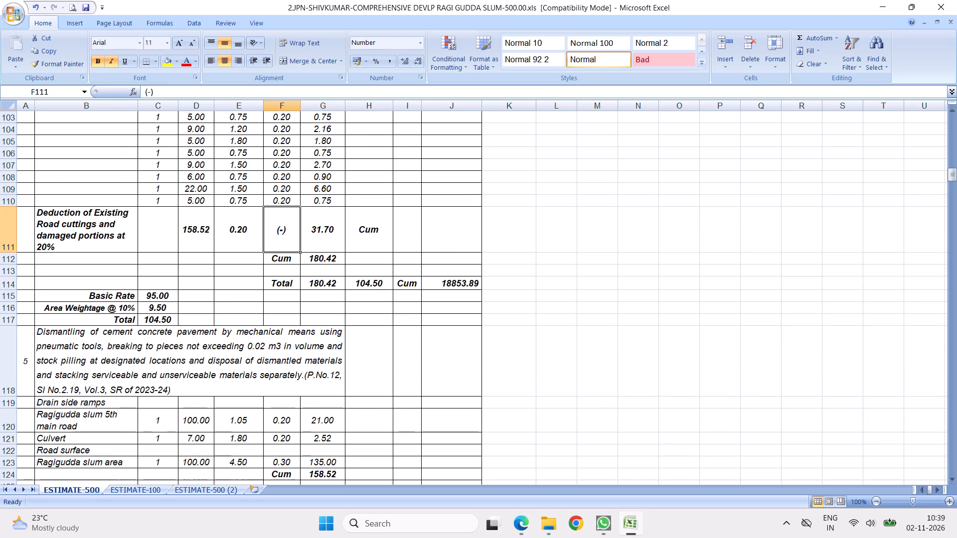
key("Delete")
left_click(313, 258)
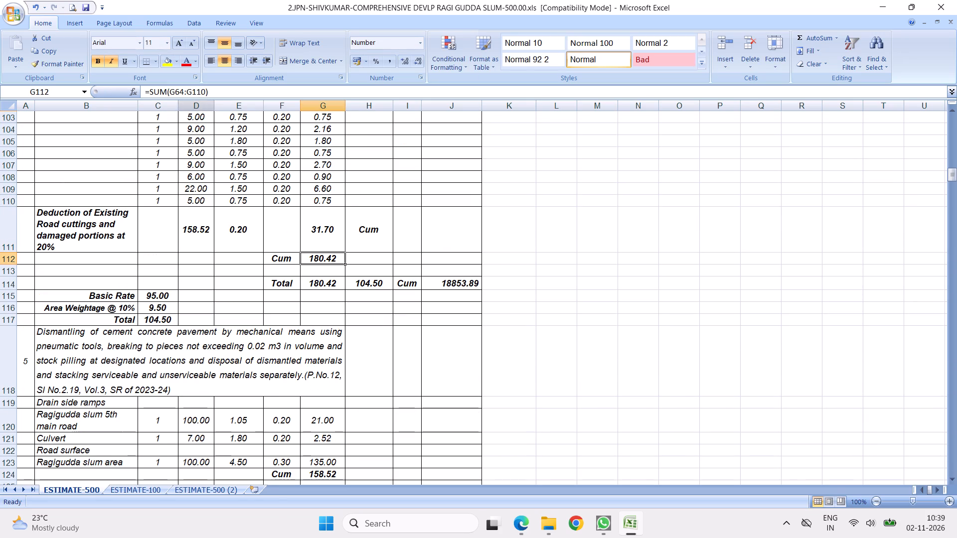
left_click(213, 92)
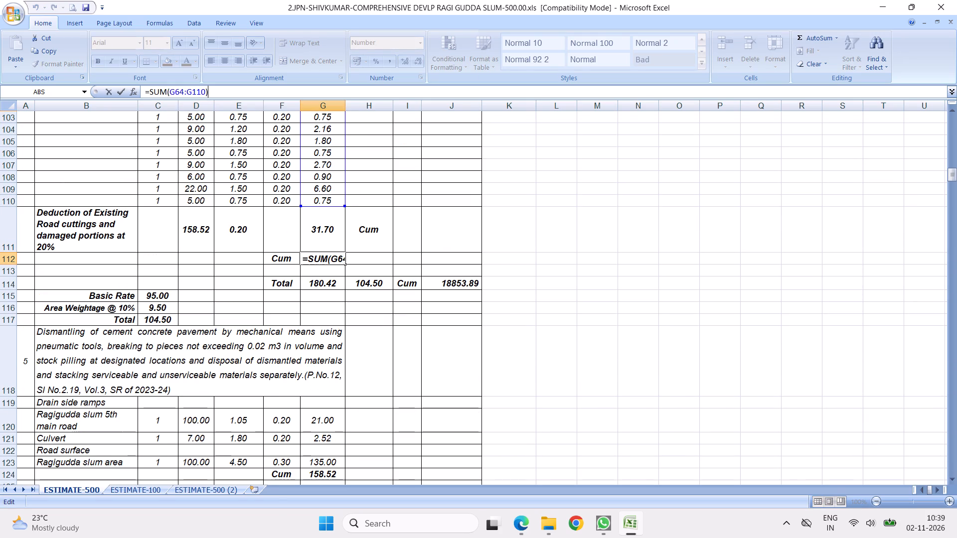
left_click_drag(343, 207, 337, 237)
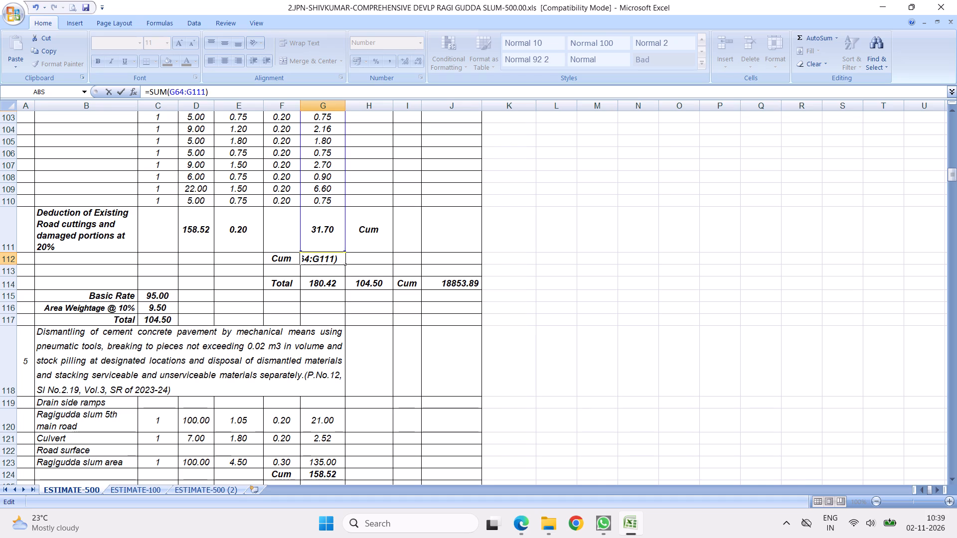
left_click(804, 36)
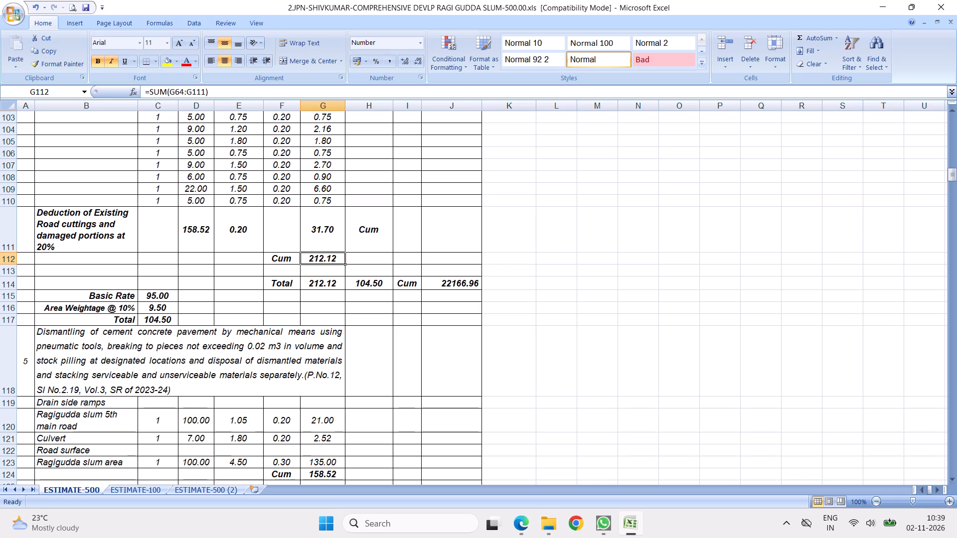
Replace the word Deduction with Considered in the description of item 4's 20% road cuttings row.
double_click(70, 228)
left_click(79, 210)
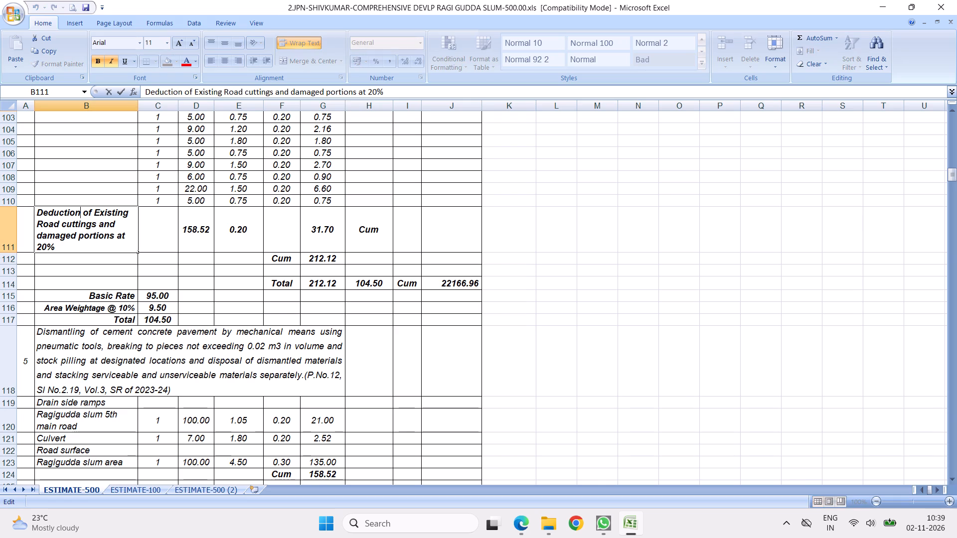
key("BackSpace")
key("BackSpace")
key("BackSpace")
key("BackSpace")
key("BackSpace")
key("BackSpace")
key("BackSpace")
key("BackSpace")
key("BackSpace")
key("BackSpace")
key("BackSpace")
key("BackSpace")
key("BackSpace")
key("BackSpace")
key("BackSpace")
key("BackSpace")
key("BackSpace")
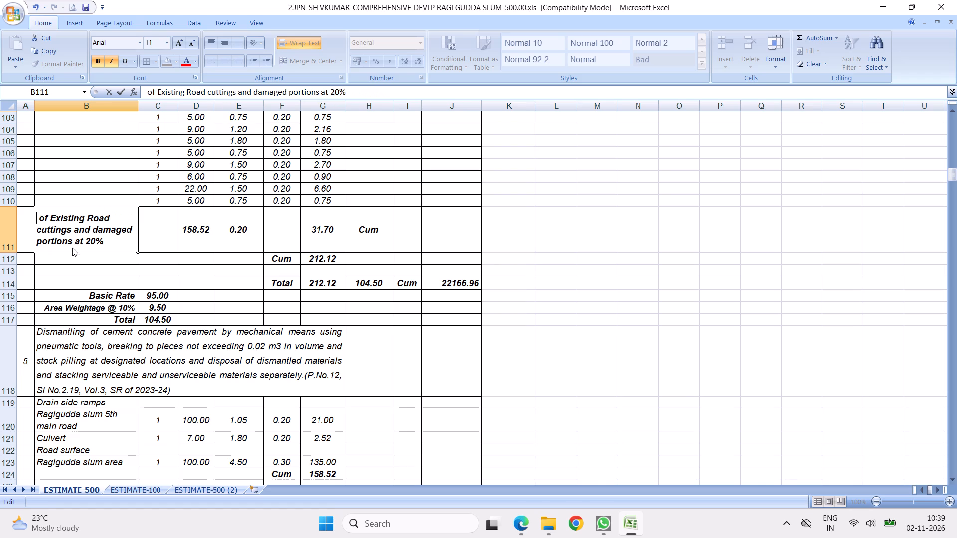
key("shift+c")
type("onsider")
type("ed")
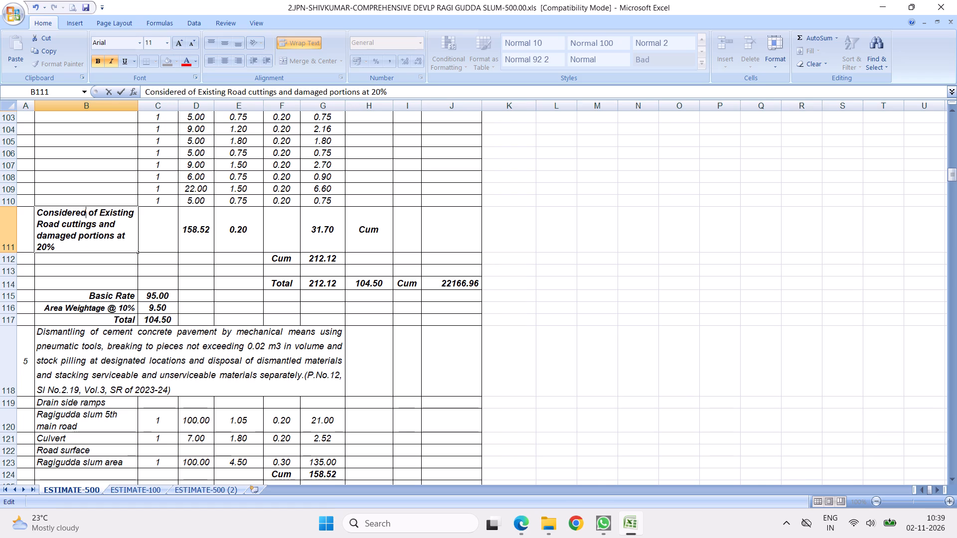
key("space")
key("BackSpace")
left_click(269, 269)
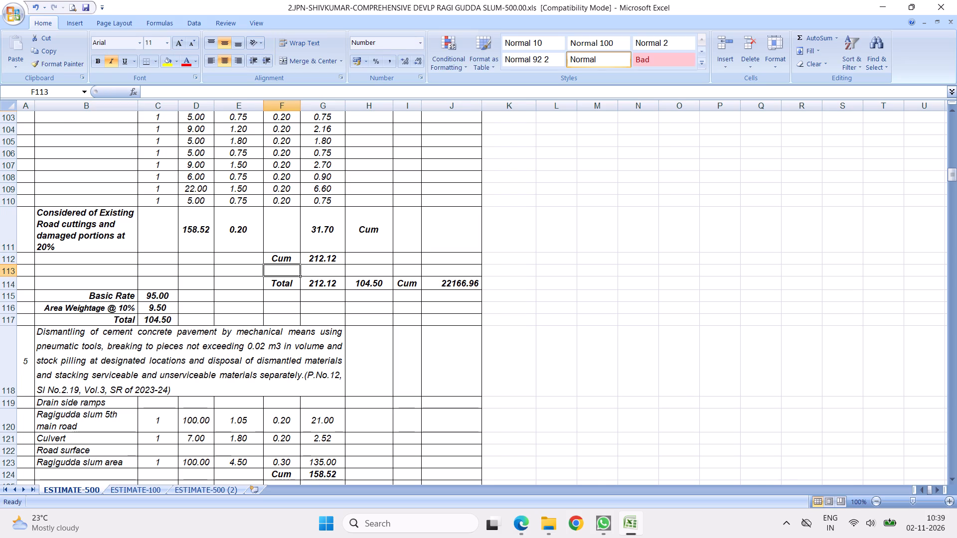
Check which measurement rows item 4's Cum sum formula covers, tracing the range up to its first row.
left_click(319, 257)
left_click(208, 91)
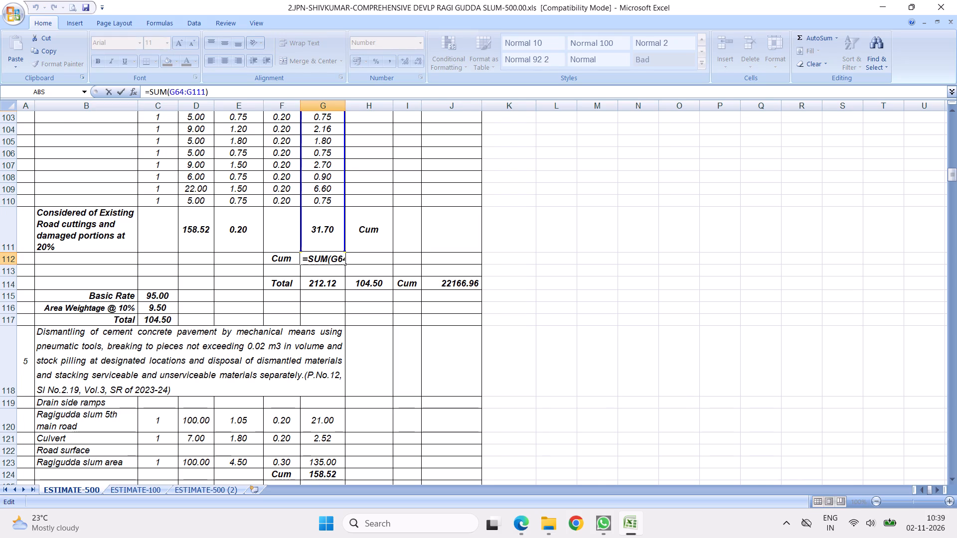
scroll(354, 256, "up", 3)
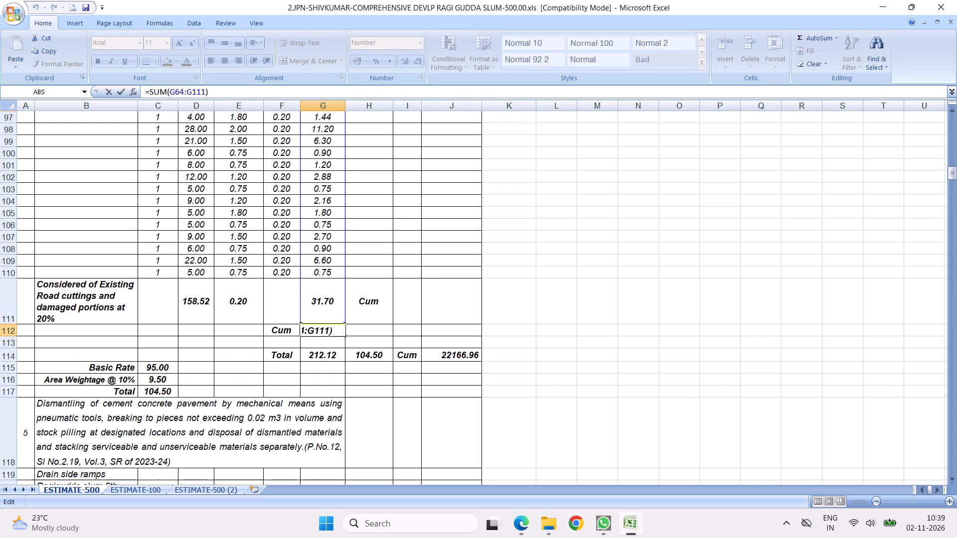
scroll(319, 249, "up", 10)
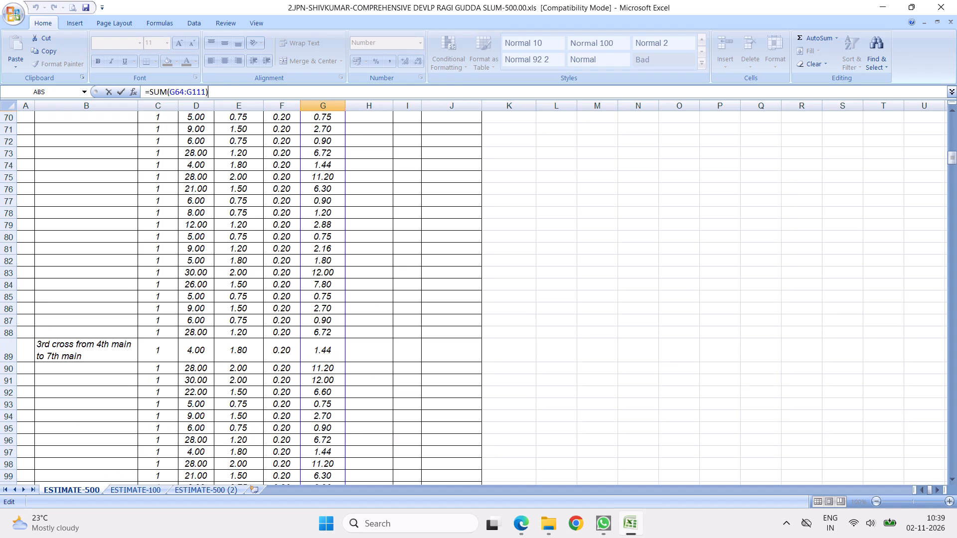
scroll(299, 239, "up", 4)
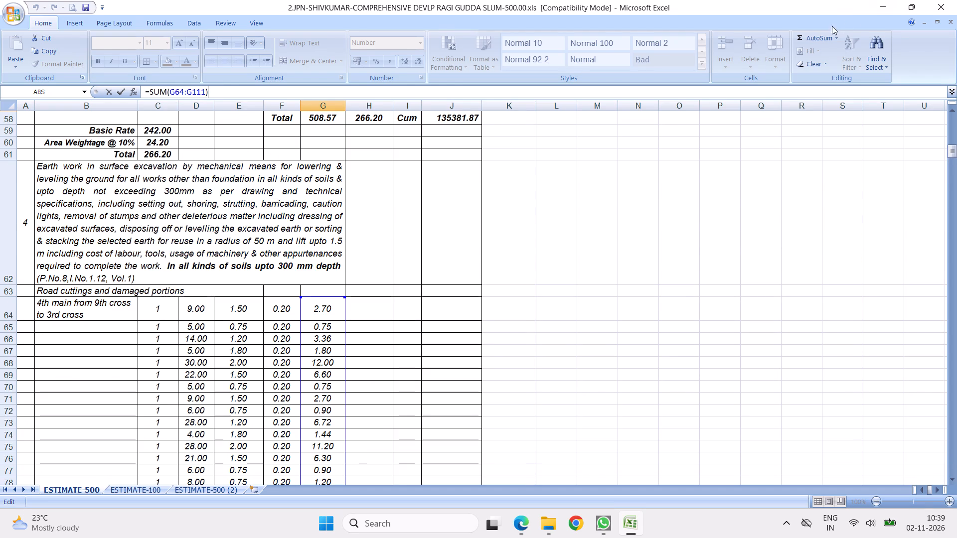
left_click(806, 38)
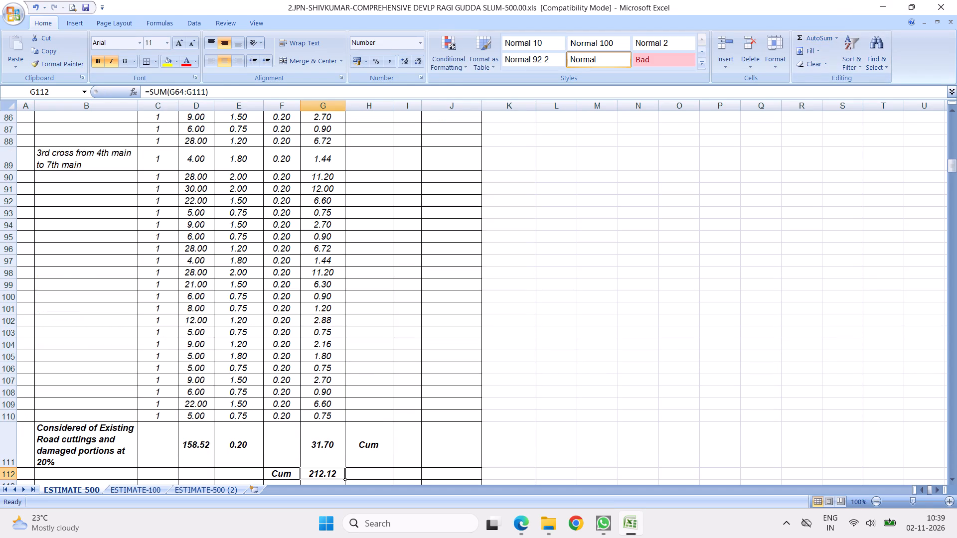
Review items 4 to 16 down the estimate, examining their descriptions, measurements, deductions and totals.
scroll(445, 260, "down", 4)
scroll(482, 173, "down", 1)
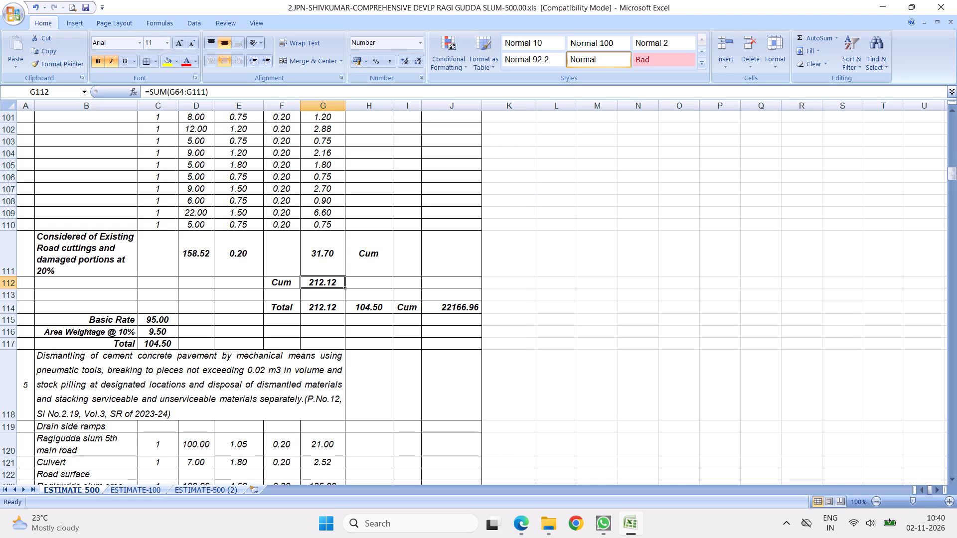
left_click(403, 237)
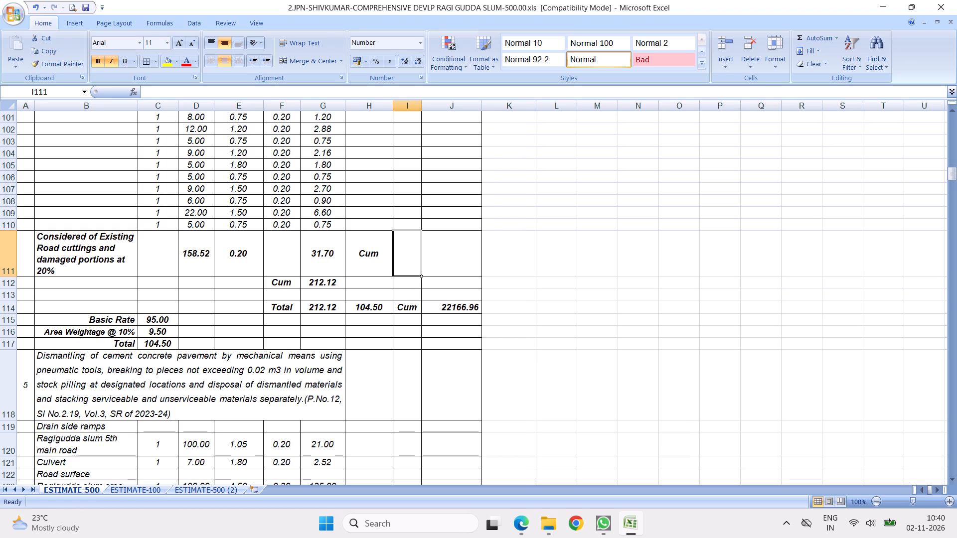
scroll(340, 302, "down", 4)
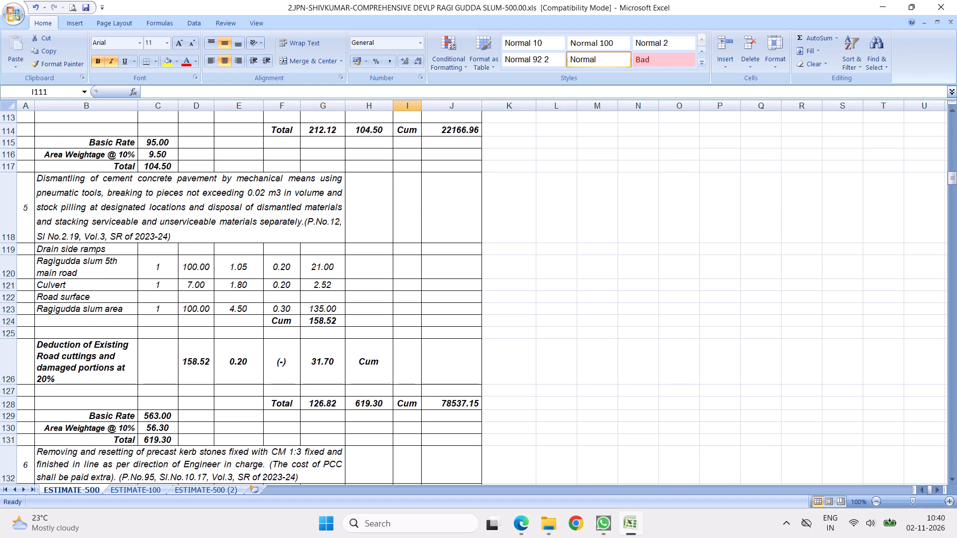
scroll(372, 269, "down", 2)
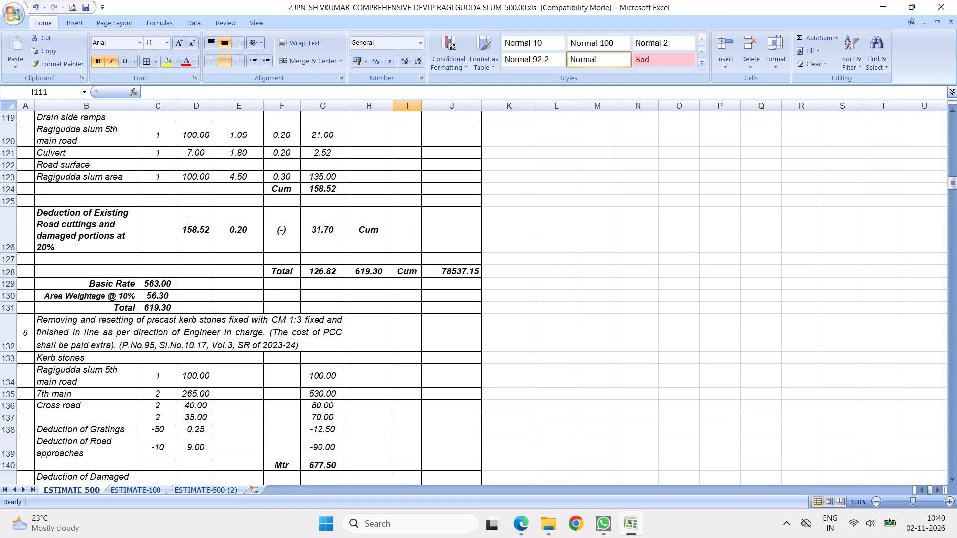
scroll(321, 256, "down", 3)
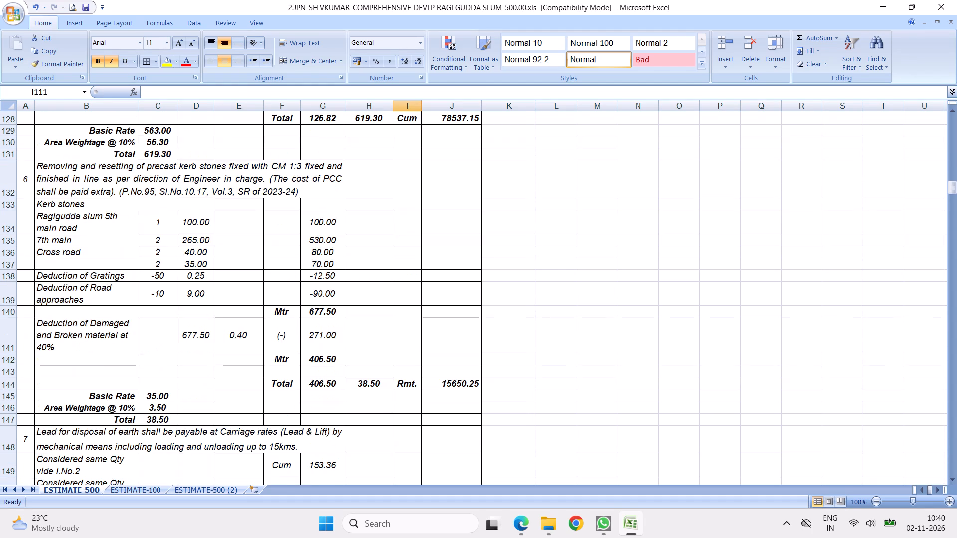
scroll(344, 272, "down", 17)
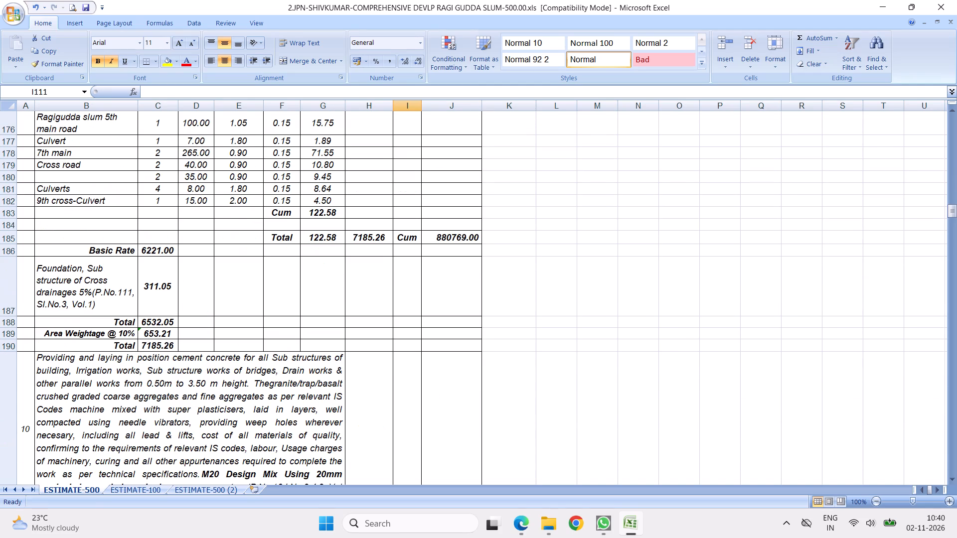
scroll(310, 272, "down", 4)
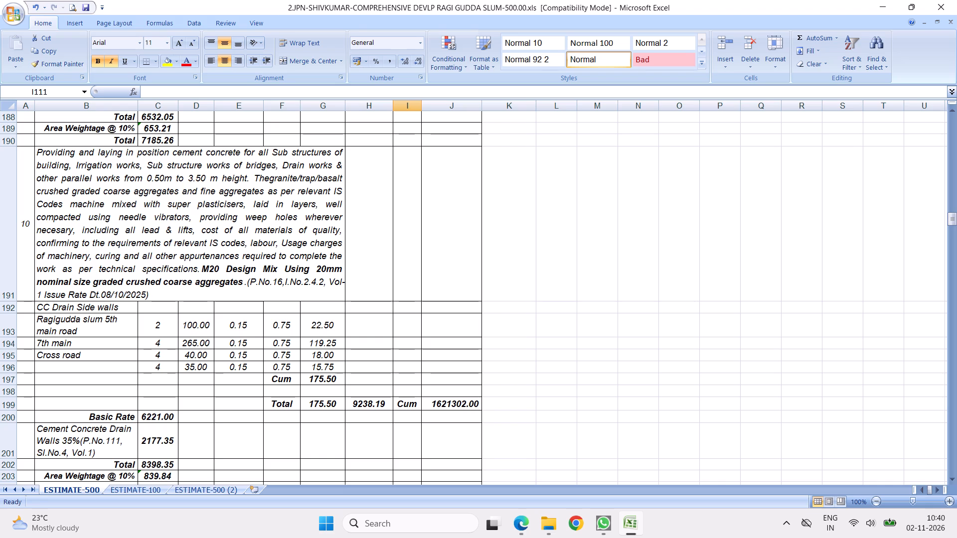
left_click(249, 245)
scroll(230, 282, "down", 4)
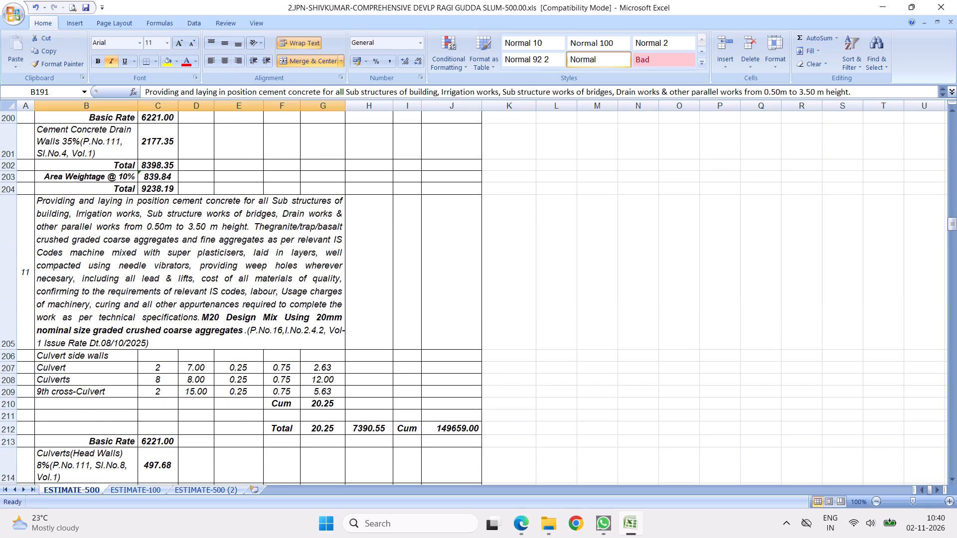
scroll(248, 277, "down", 5)
scroll(278, 249, "up", 5)
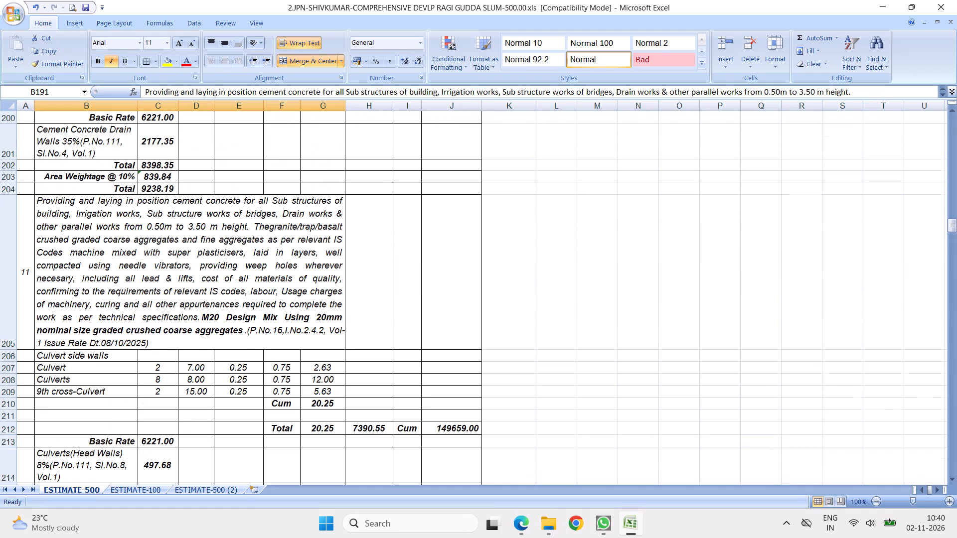
left_click(262, 279)
scroll(295, 247, "up", 4)
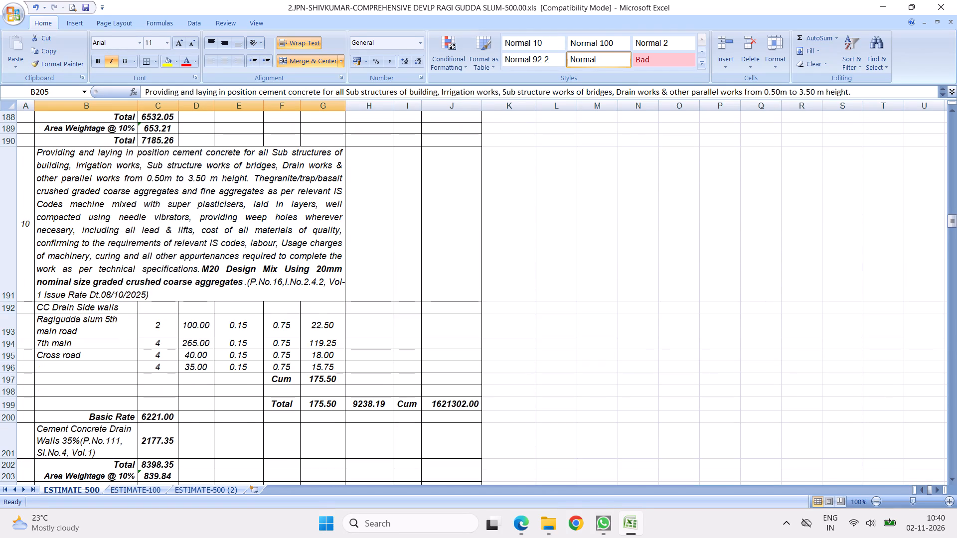
scroll(288, 239, "up", 5)
left_click(209, 231)
scroll(283, 231, "up", 4)
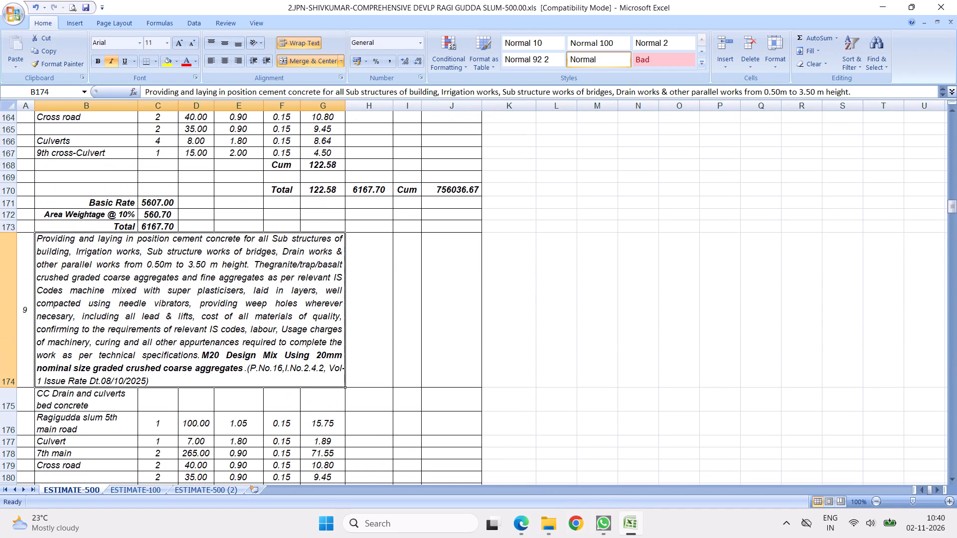
scroll(286, 234, "down", 5)
scroll(299, 241, "down", 18)
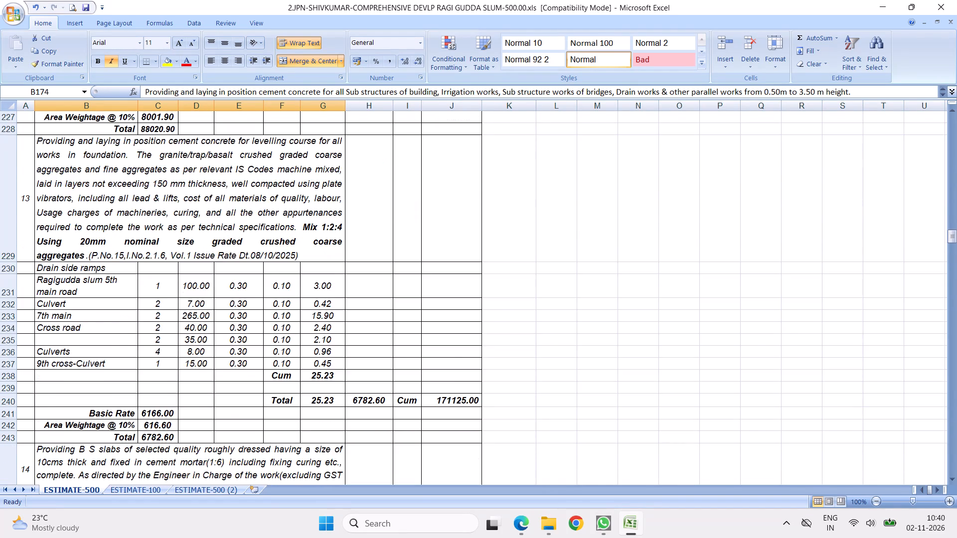
scroll(286, 254, "down", 7)
left_click(276, 257)
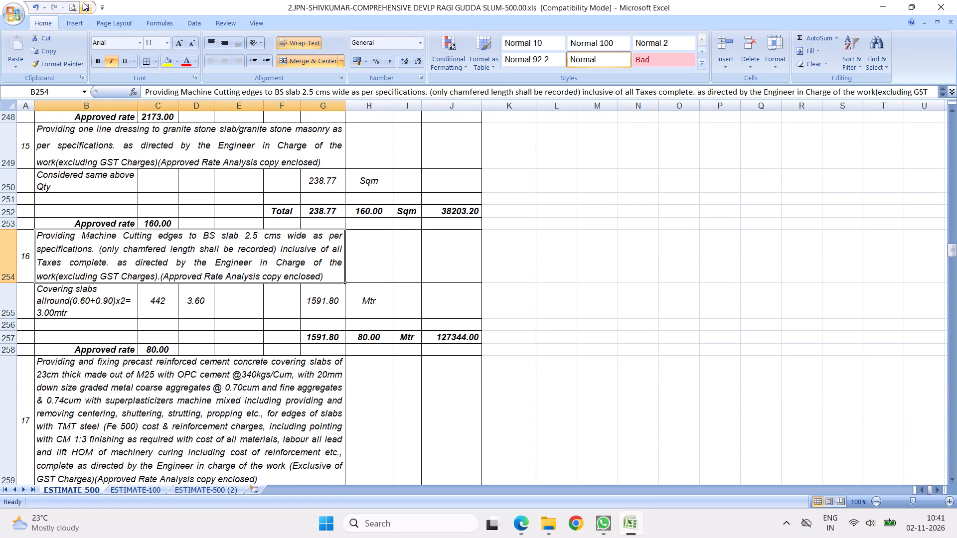
Save the estimate workbook.
left_click(84, 4)
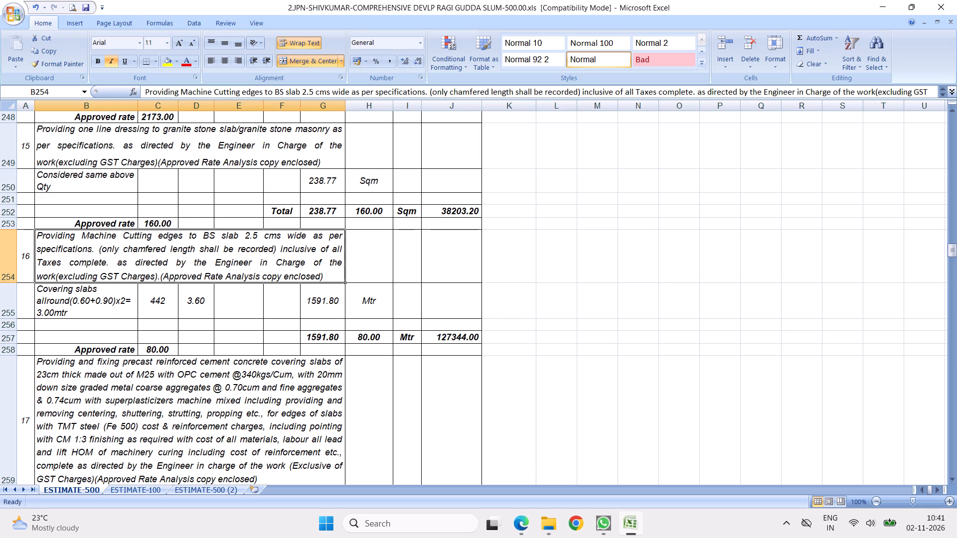
Insert five blank rows in item 4 directly above the 20% road cuttings and damaged portions row.
scroll(213, 347, "up", 11)
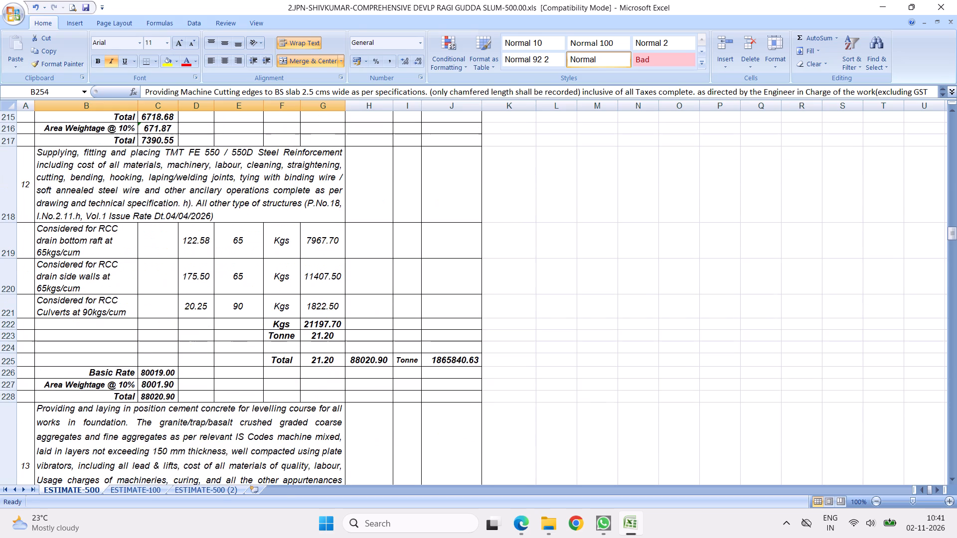
scroll(290, 250, "up", 16)
scroll(290, 250, "up", 13)
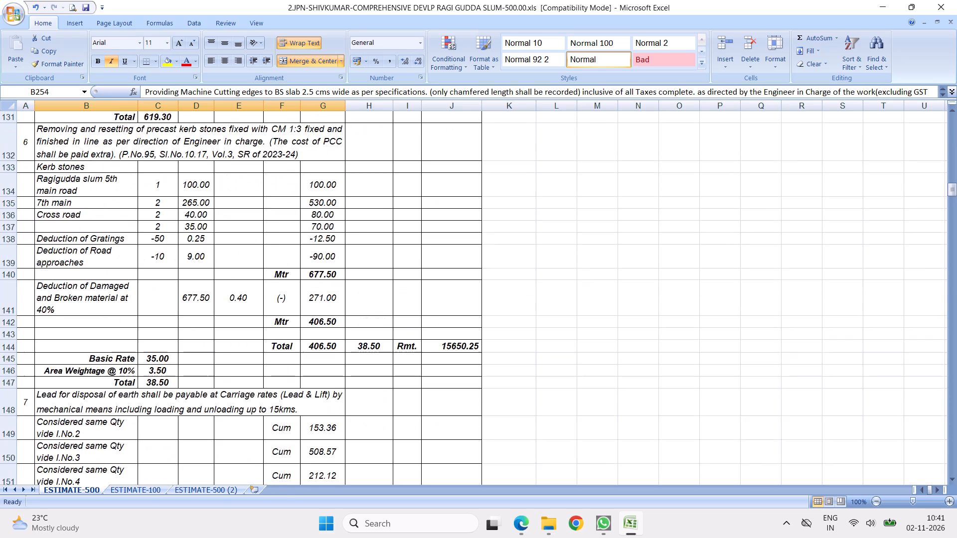
scroll(290, 250, "up", 11)
scroll(290, 250, "up", 20)
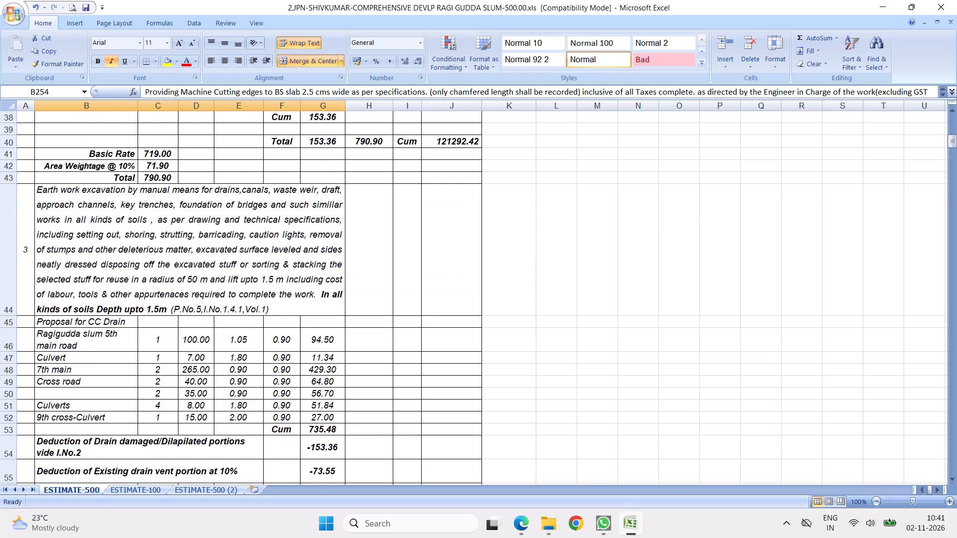
scroll(282, 253, "down", 6)
scroll(210, 255, "down", 5)
scroll(247, 229, "down", 10)
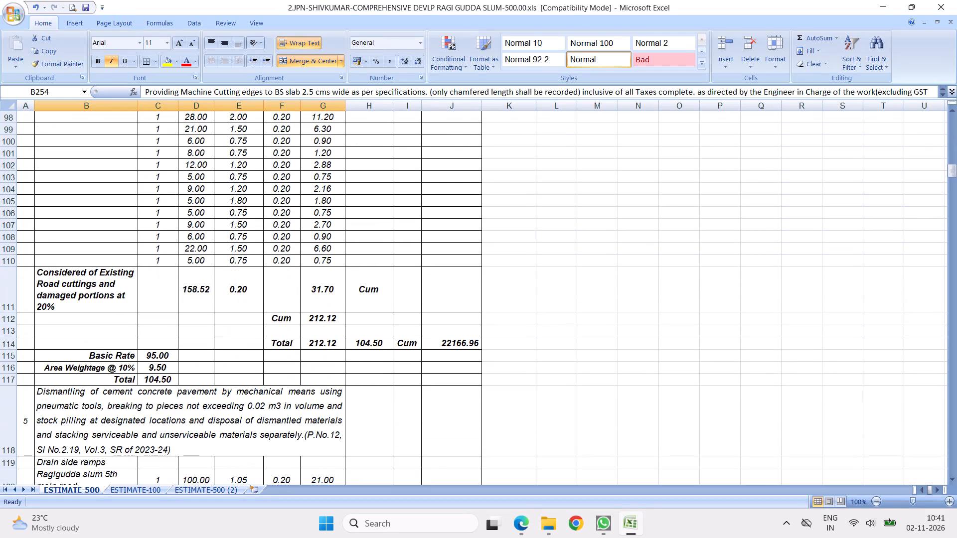
left_click_drag(4, 292, 8, 350)
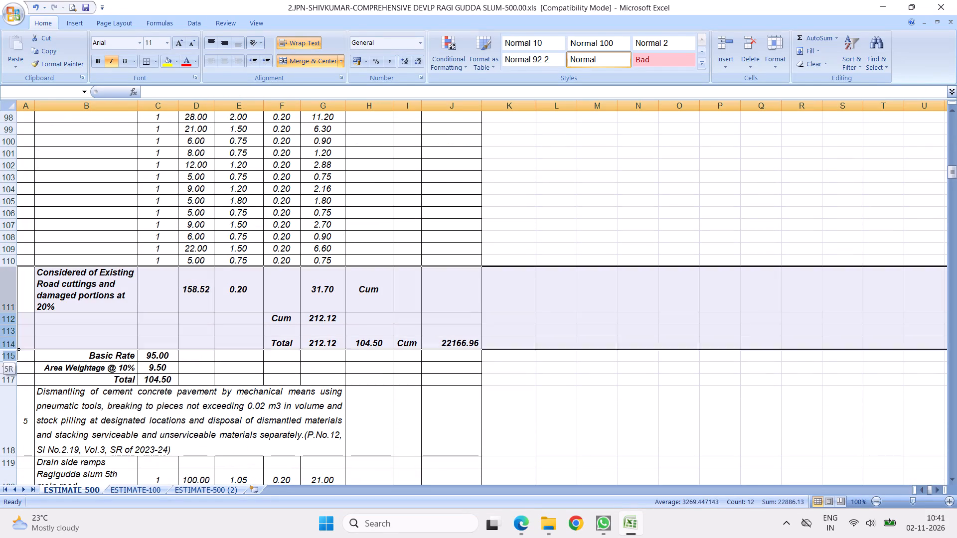
left_click_drag(8, 350, 8, 352)
right_click(71, 291)
left_click(104, 356)
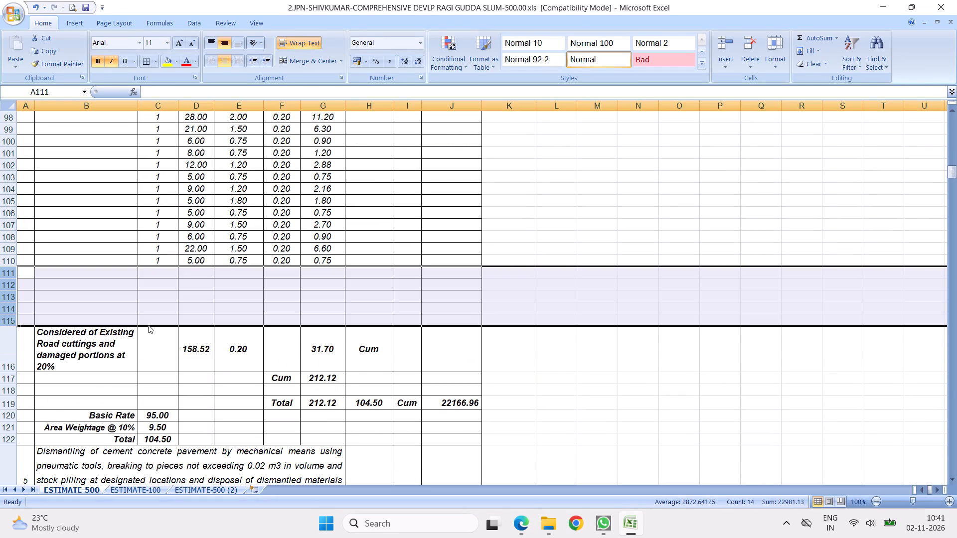
Enter a Footpath measurement in item 4's first blank row with number 1, length 65, width 3.8 and depth 0.25.
left_click(98, 274)
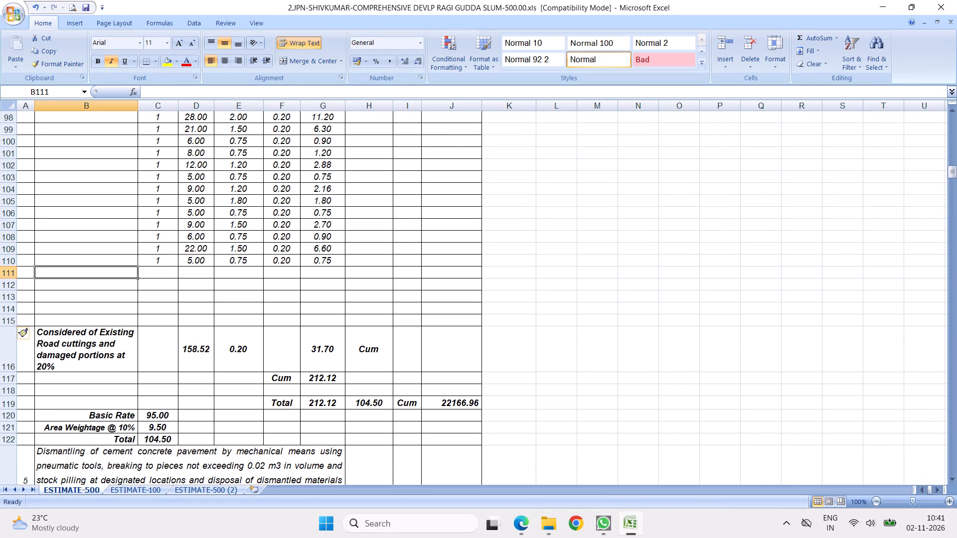
type("Footpath")
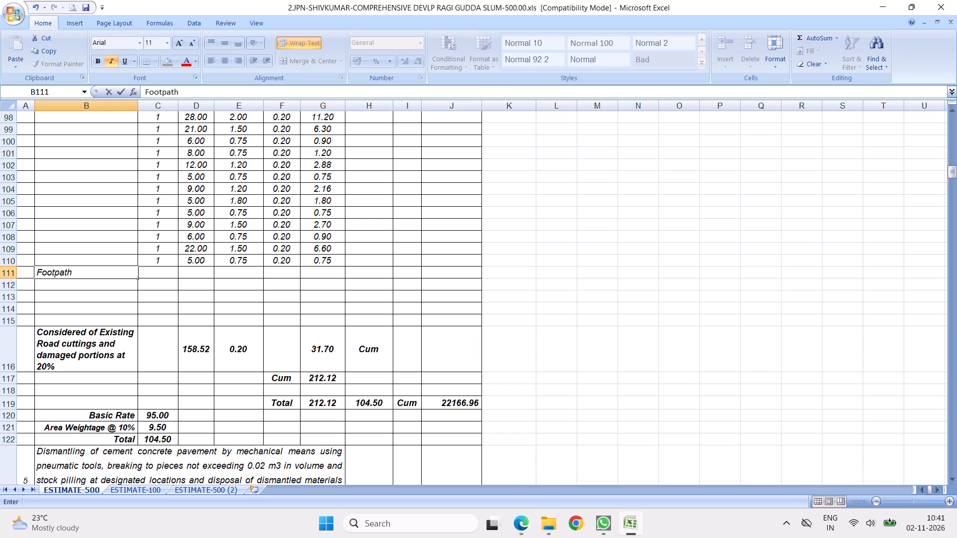
left_click(152, 275)
key("1")
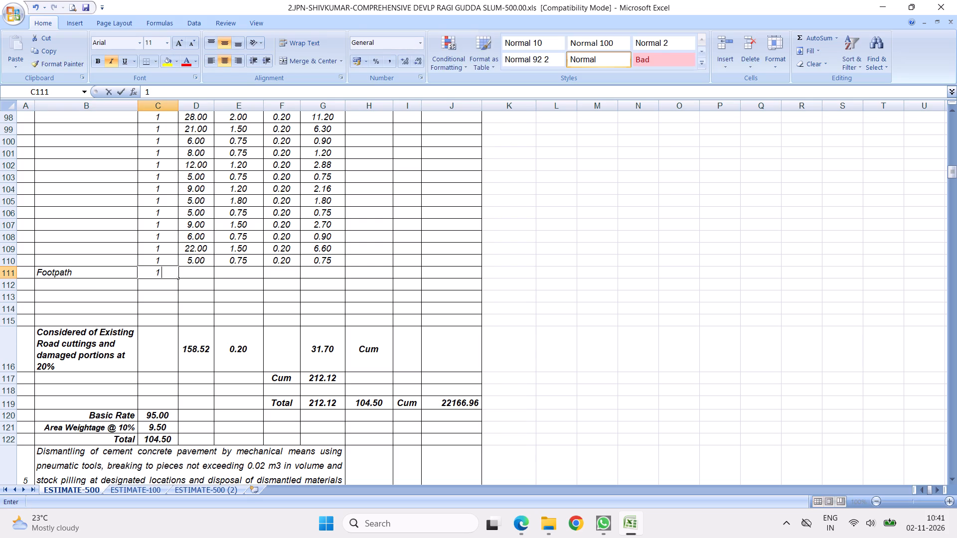
left_click(202, 269)
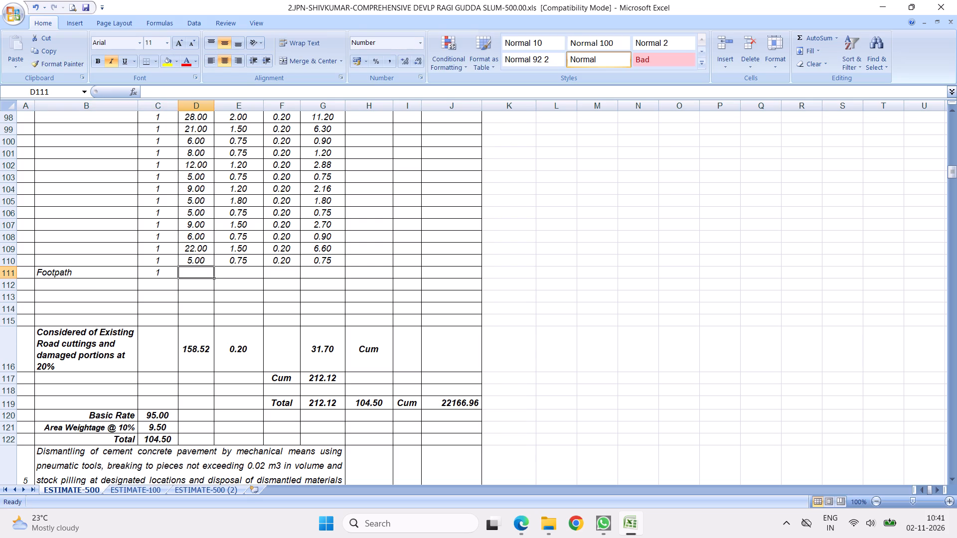
key("6")
key("5")
left_click(305, 281)
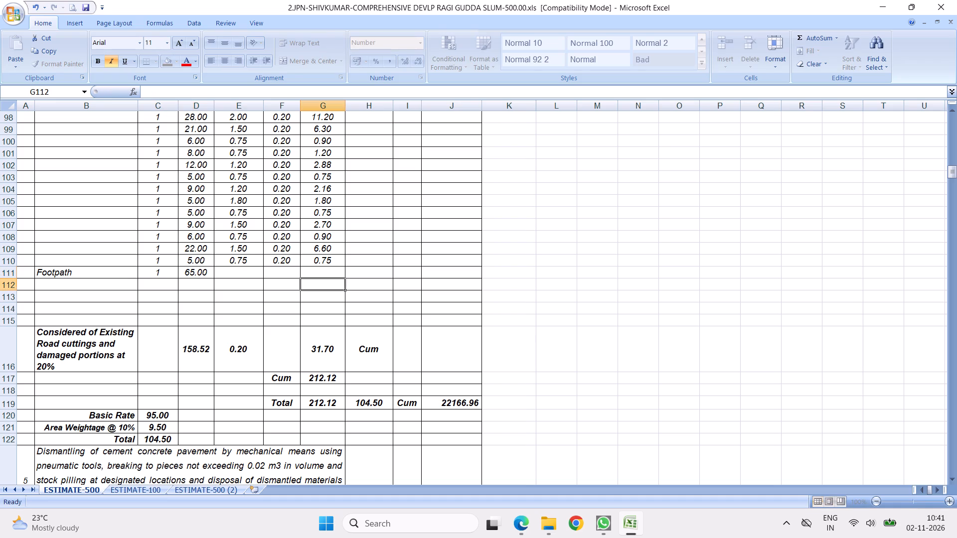
left_click(241, 271)
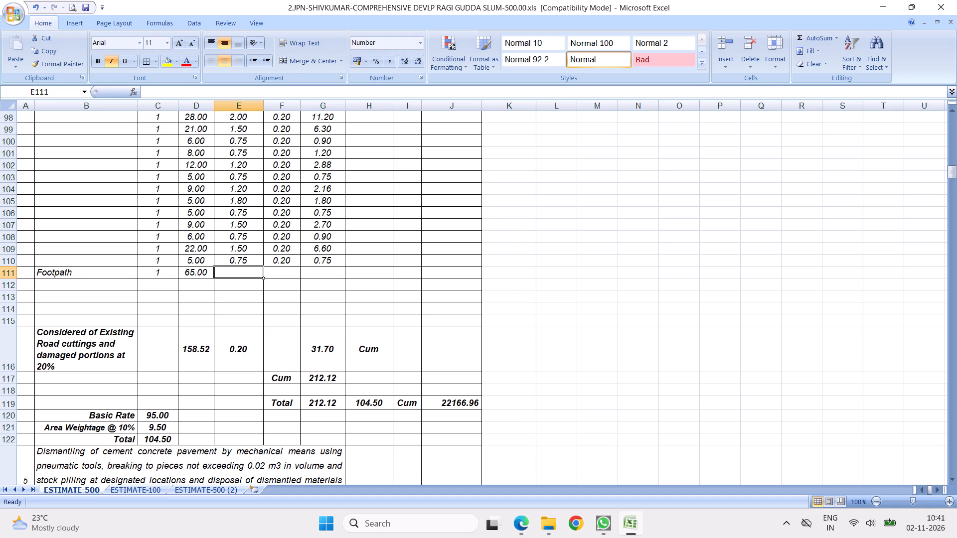
type("3.8")
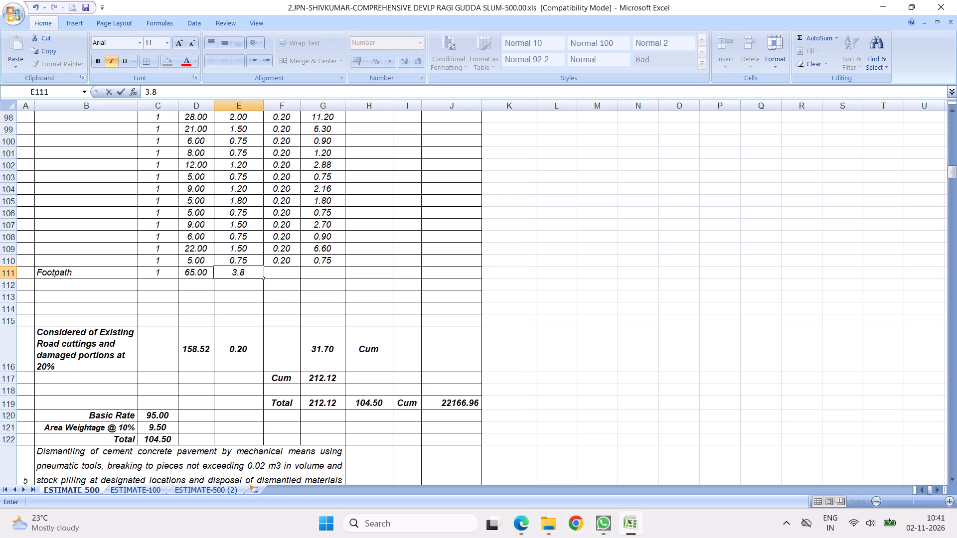
left_click(274, 274)
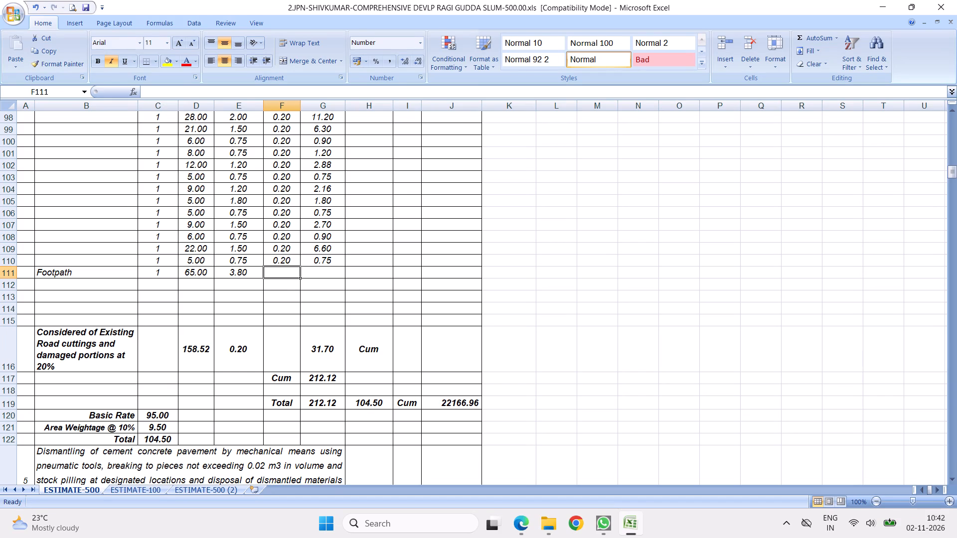
key("period")
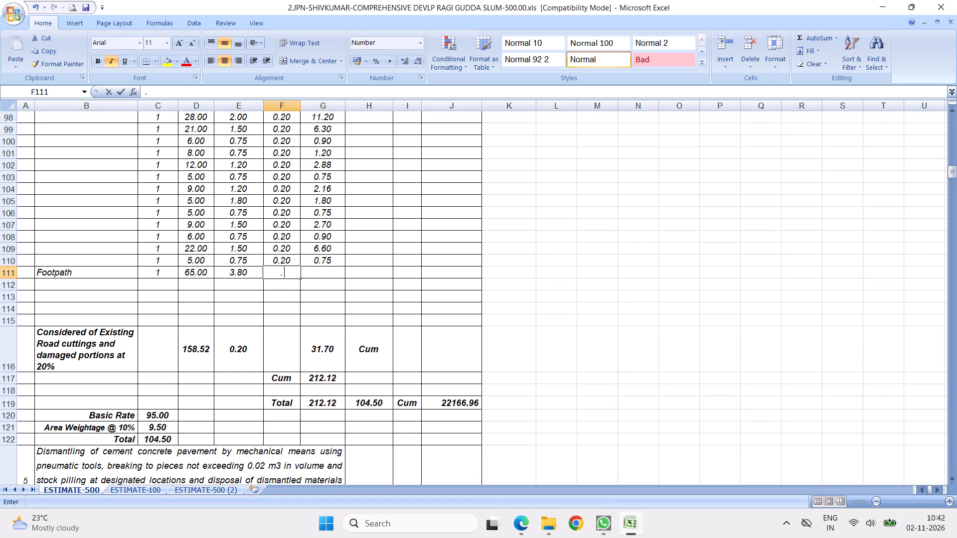
key("1")
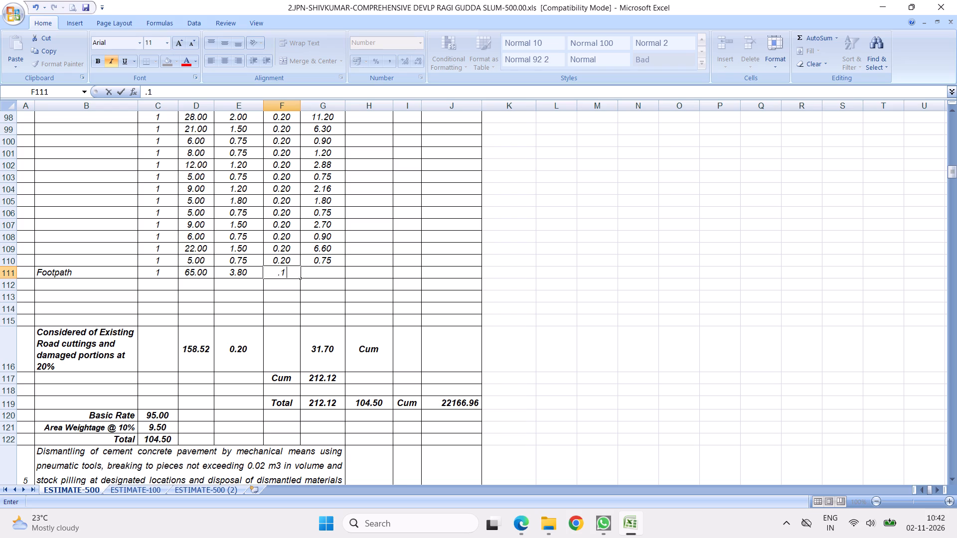
key("BackSpace")
type("25")
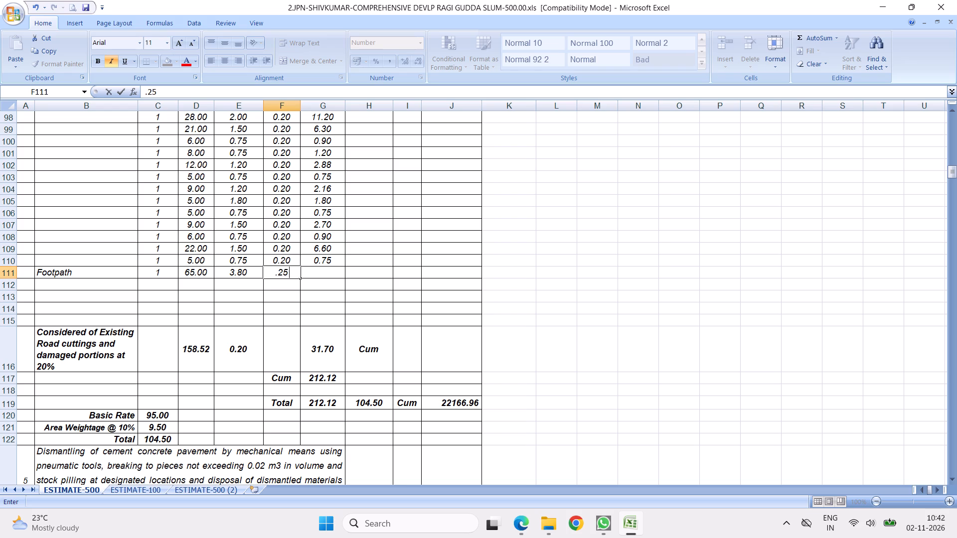
left_click(442, 313)
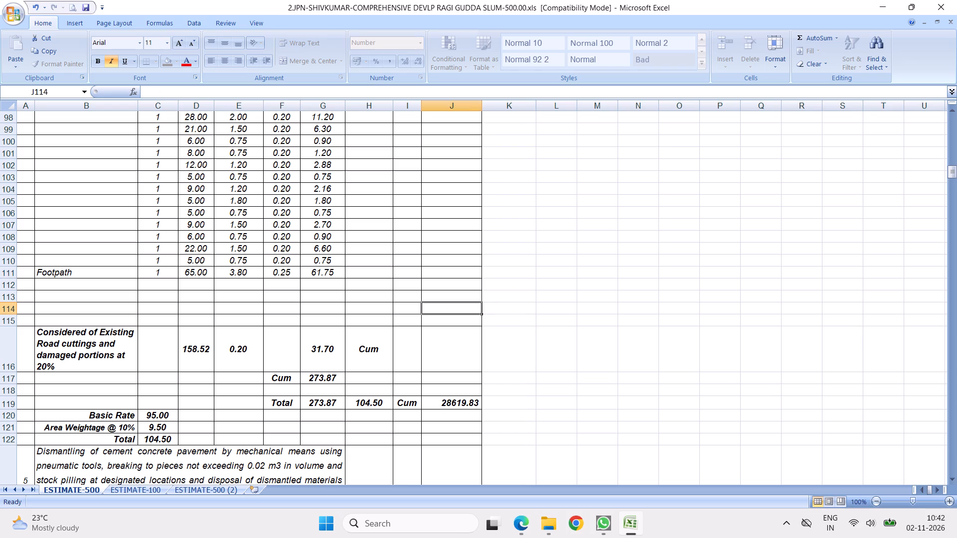
Enter a "Deduction of tree boxes" row below Footpath in item 4 with number -4, length 1.5, width 2 and depth 0.25.
left_click(89, 286)
type("De")
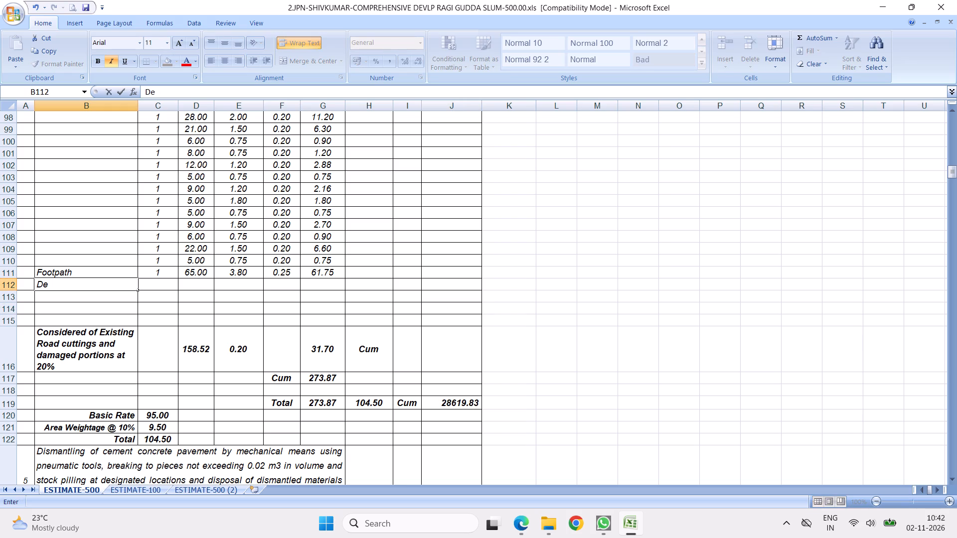
type("duction of tree boxes")
left_click(173, 335)
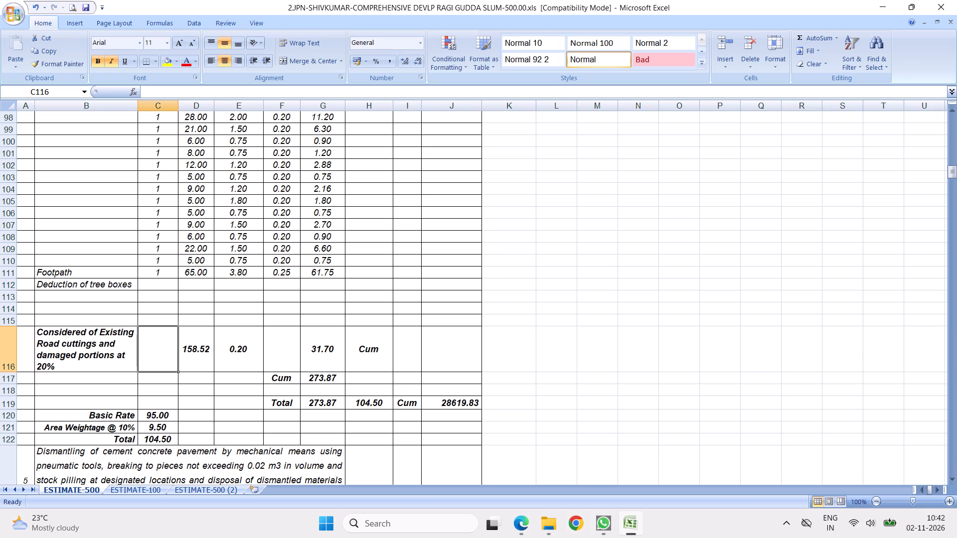
left_click(159, 287)
key("minus")
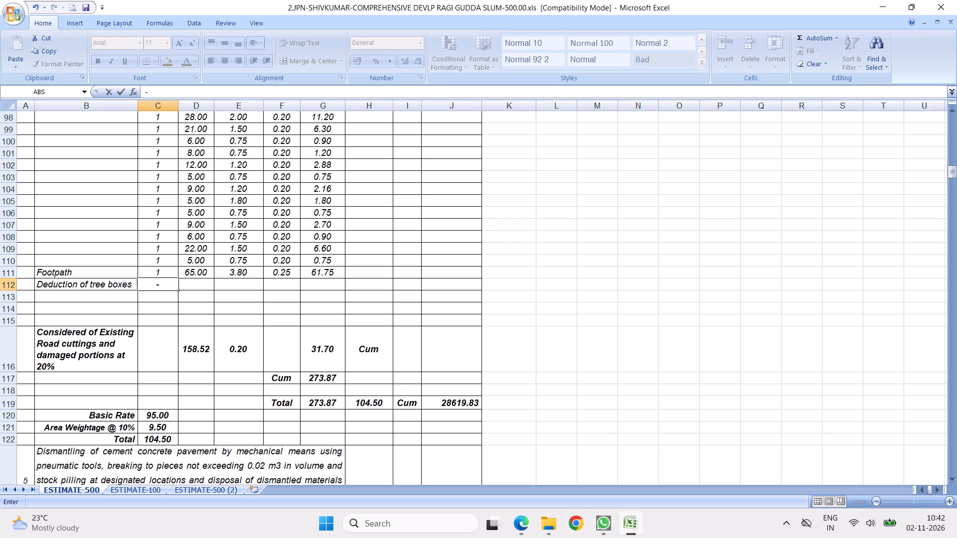
key("4")
left_click(189, 281)
key("1")
type(".5")
left_click(301, 294)
left_click(237, 282)
key("2")
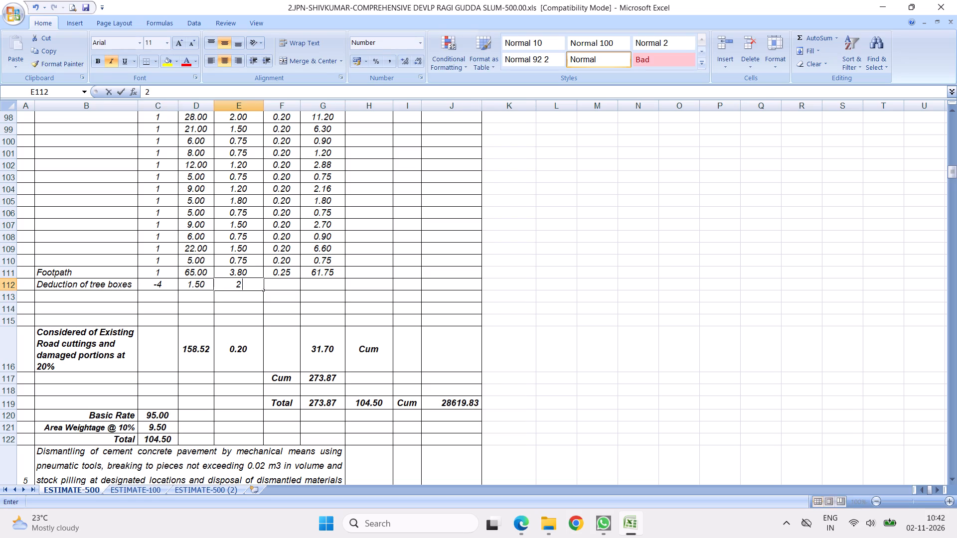
left_click(280, 281)
type(".2")
key("5")
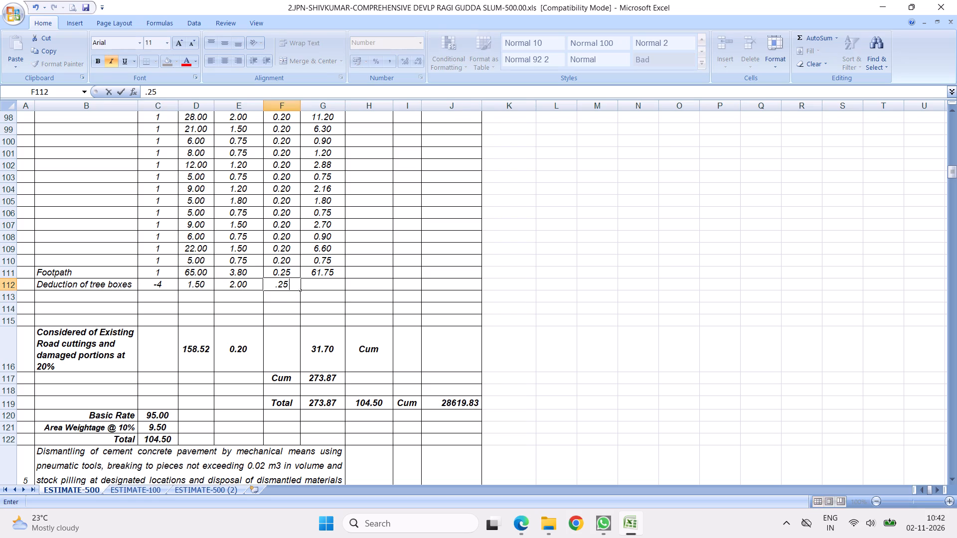
left_click(382, 298)
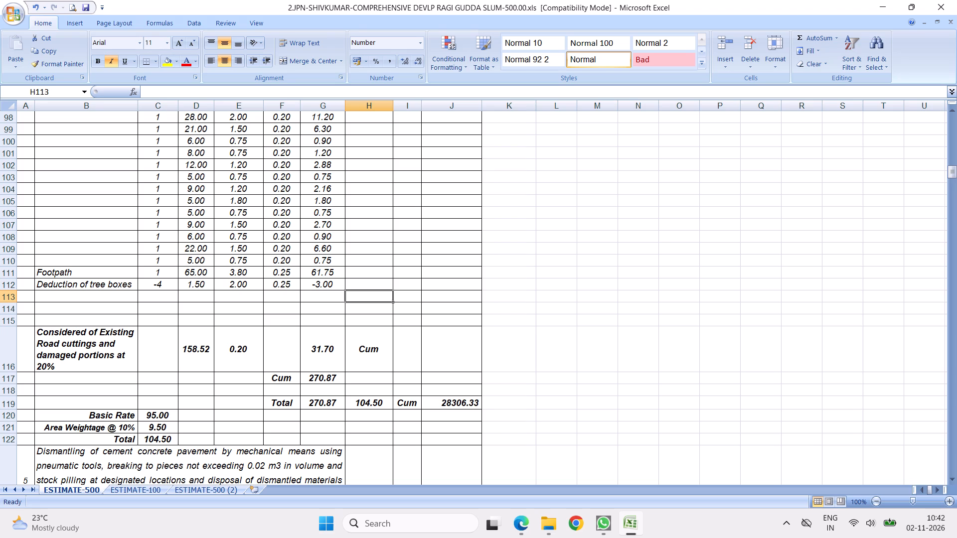
Delete the three unused blank rows above item 4's 20% road cuttings and damaged portions row.
left_click_drag(13, 296, 9, 320)
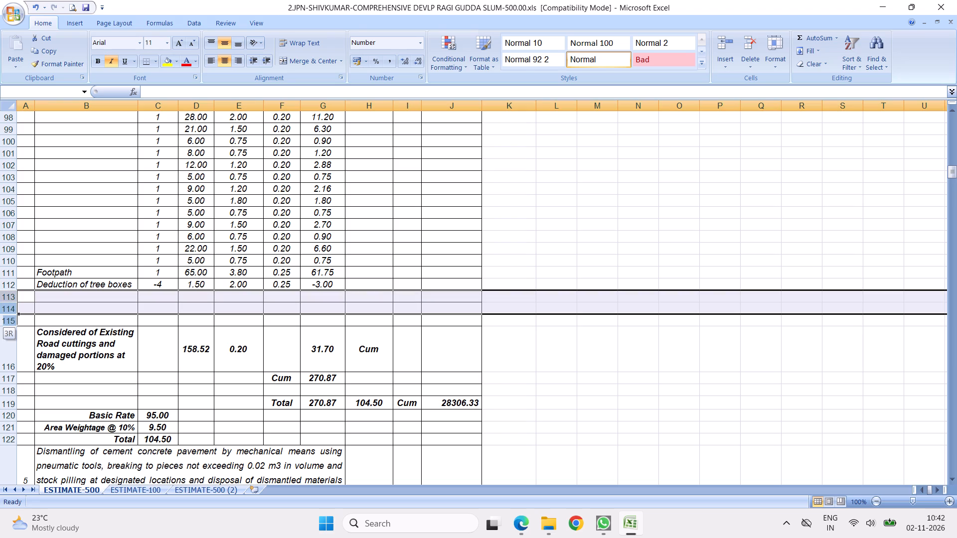
left_click_drag(9, 320, 8, 321)
right_click(74, 309)
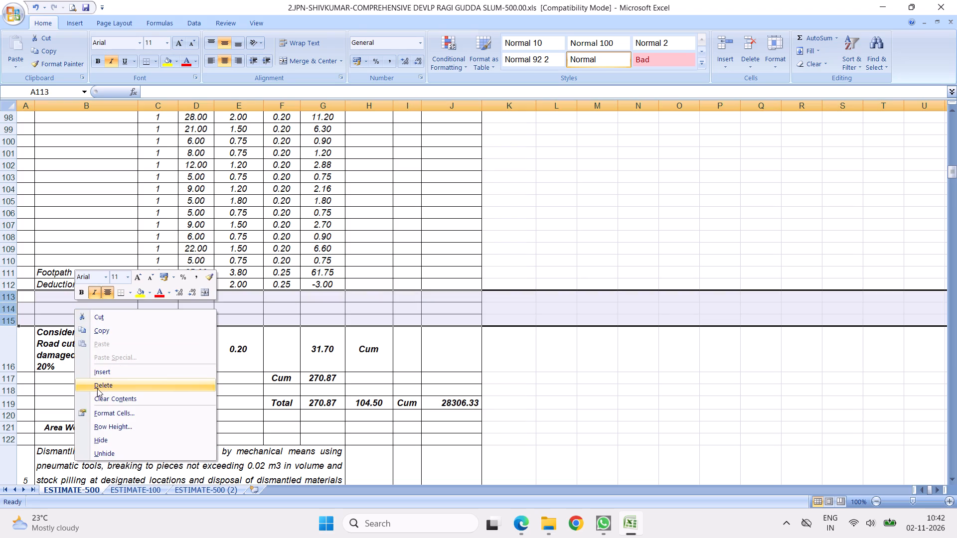
left_click(97, 389)
left_click(147, 376)
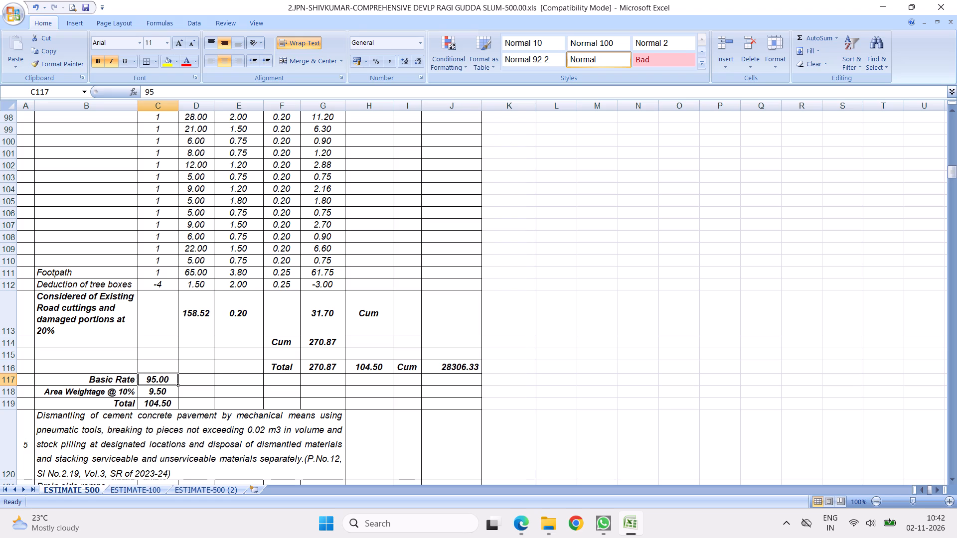
Copy item 4's Footpath and Deduction of tree boxes rows and insert them in item 13 directly above its Cum sum row.
left_click(4, 272)
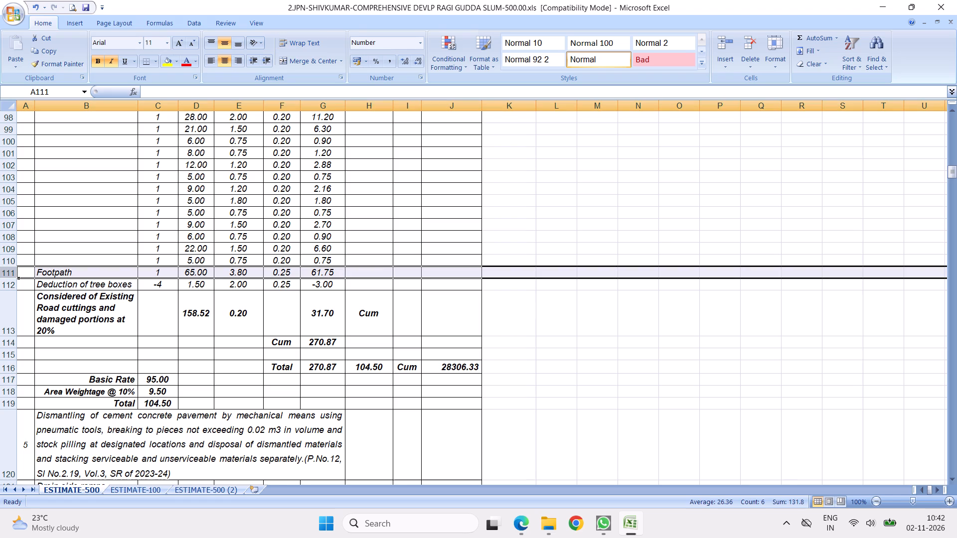
left_click_drag(4, 272, 3, 283)
right_click(35, 282)
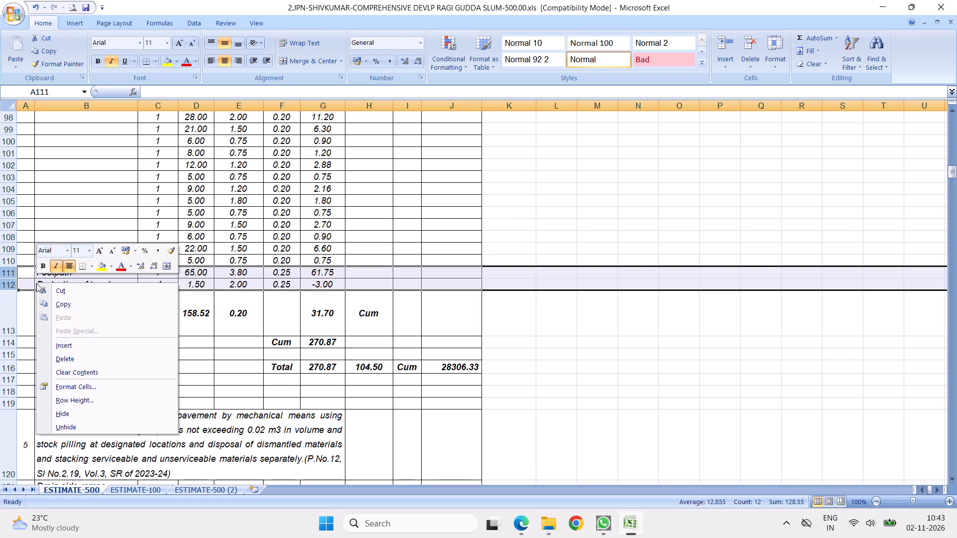
left_click(65, 303)
scroll(329, 329, "down", 7)
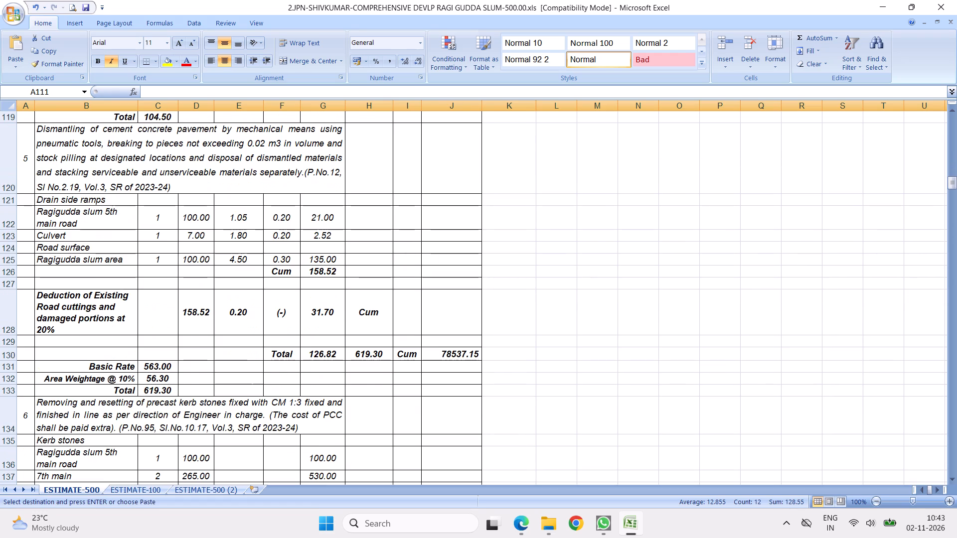
scroll(317, 322, "down", 4)
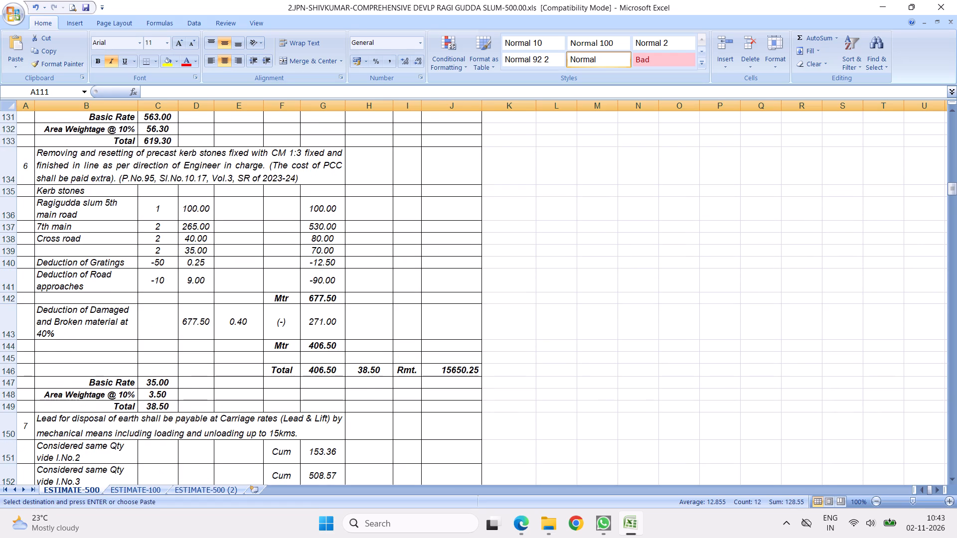
scroll(327, 248, "down", 7)
scroll(285, 281, "down", 4)
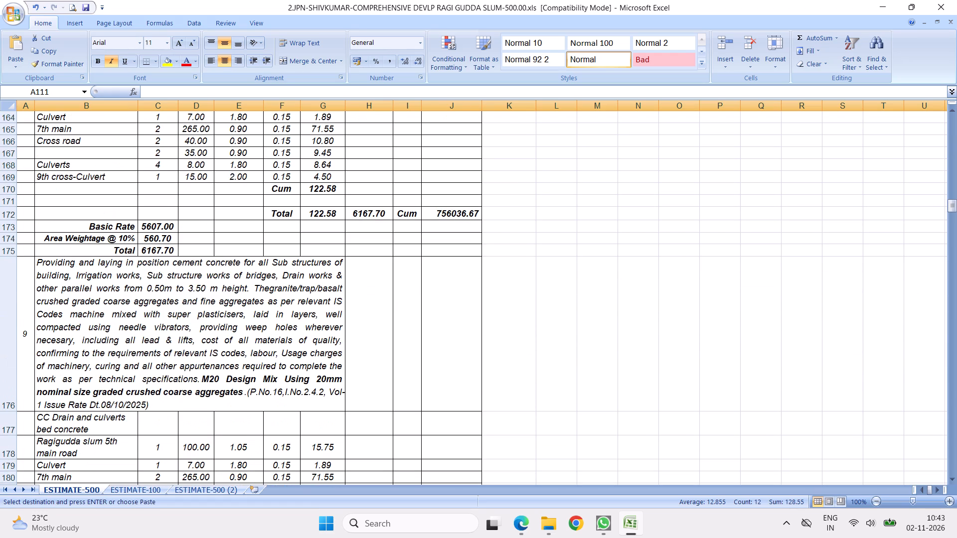
scroll(287, 281, "up", 2)
scroll(312, 266, "down", 8)
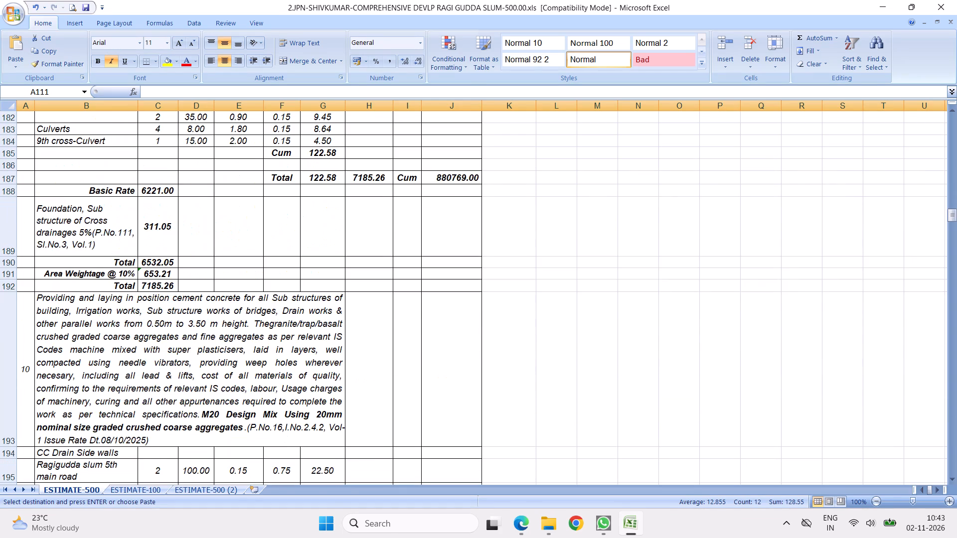
scroll(319, 259, "down", 14)
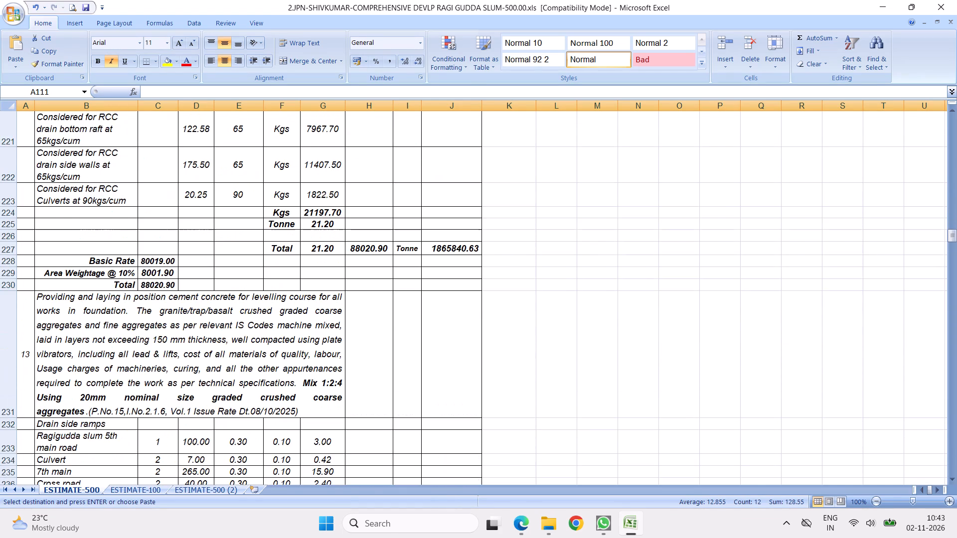
scroll(311, 258, "down", 4)
scroll(268, 232, "up", 2)
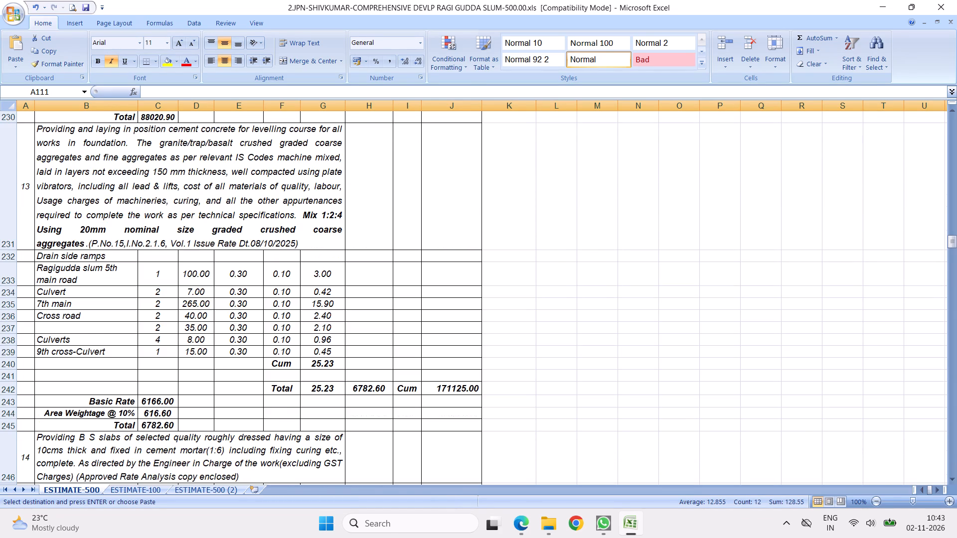
scroll(270, 242, "down", 2)
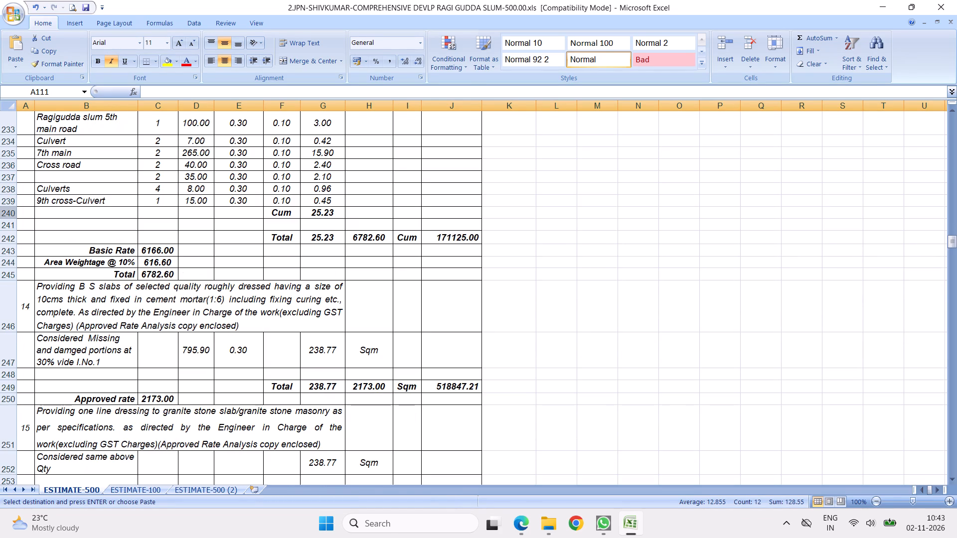
left_click(12, 213)
right_click(12, 213)
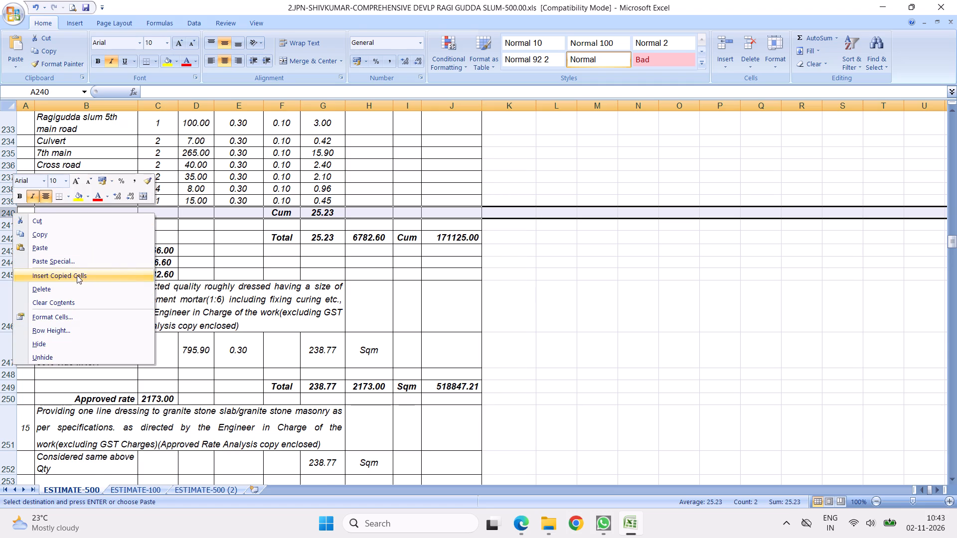
left_click(77, 275)
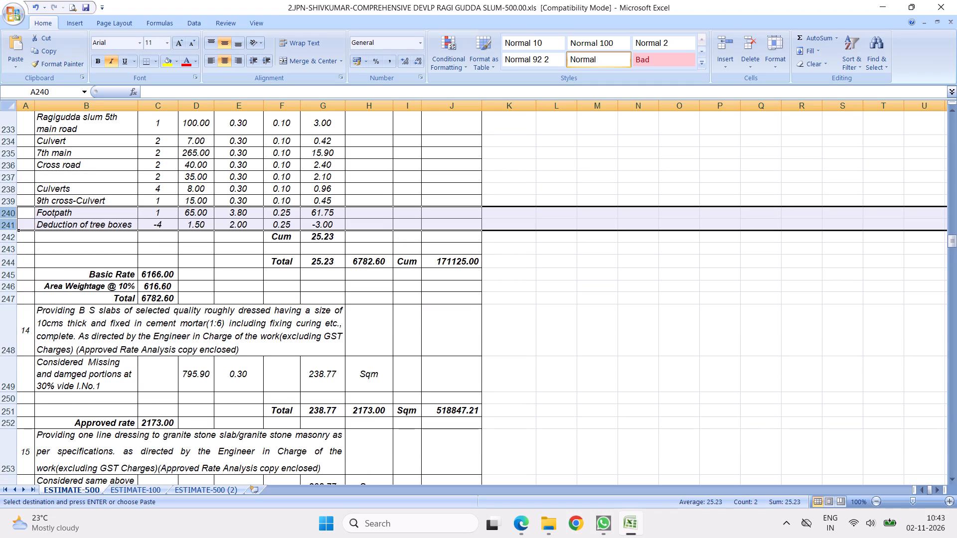
Fill the 0.10 depth from item 13's 9th cross-Culvert row down into its Footpath and Deduction of tree boxes rows.
left_click(282, 201)
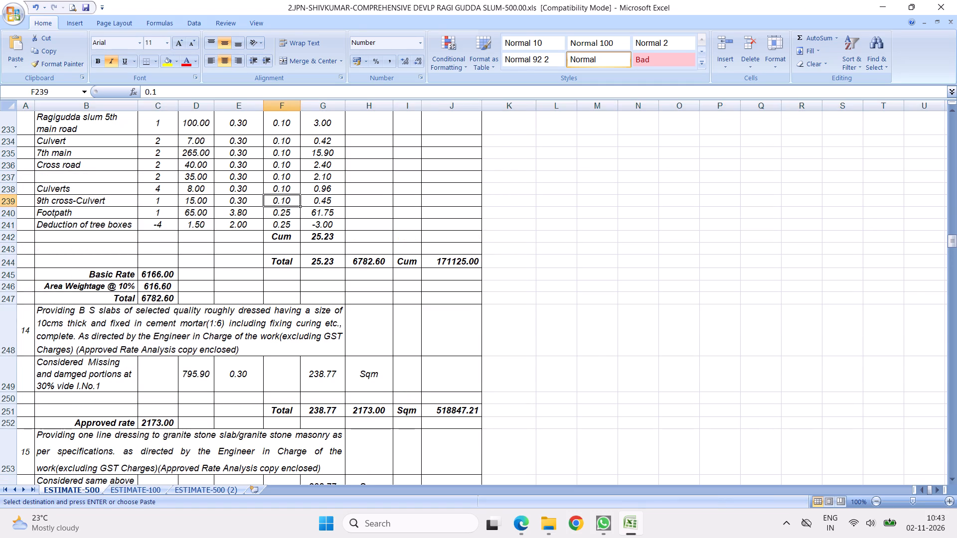
left_click(297, 205)
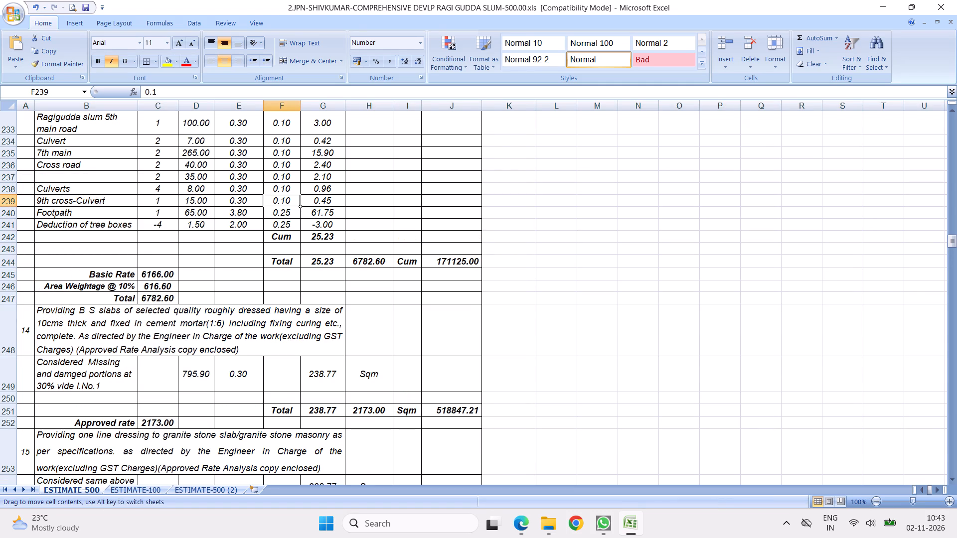
left_click_drag(300, 209, 296, 229)
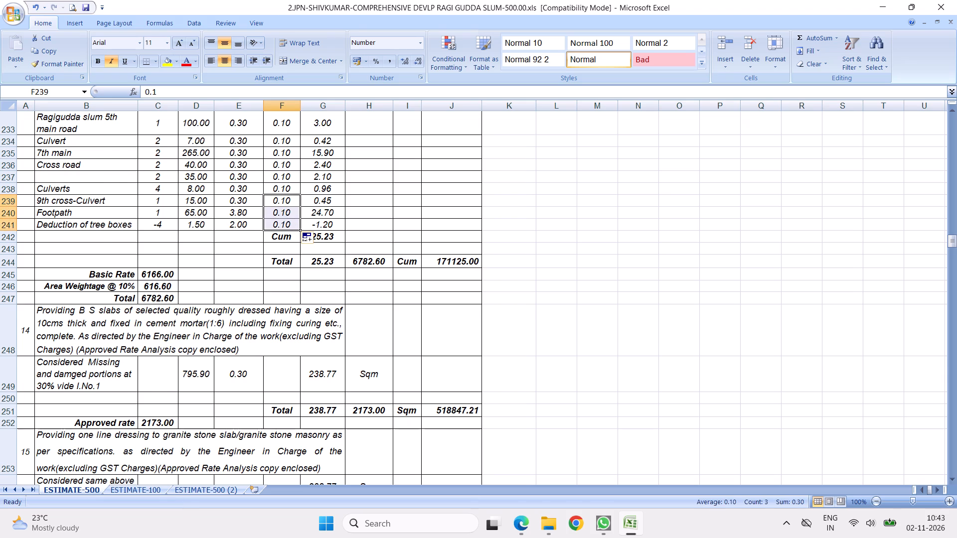
Re-sum item 13's Cum quantity over all measurement rows from Ragigudda slum 5th main road through Deduction of tree boxes.
scroll(363, 249, "up", 2)
left_click_drag(315, 312, 326, 407)
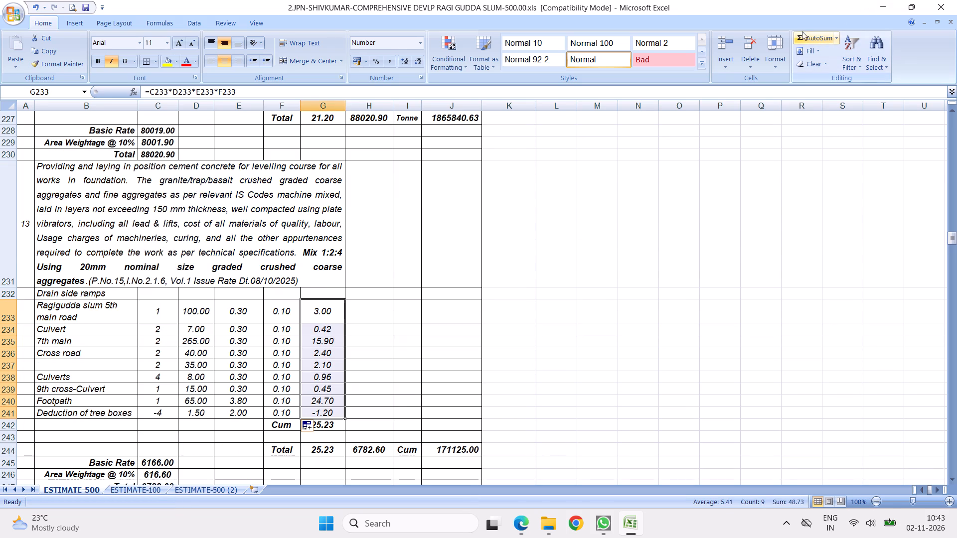
left_click(800, 37)
Look through the items following item 13, as far as item 21's road cuttings and damaged portions measurements.
scroll(252, 288, "down", 6)
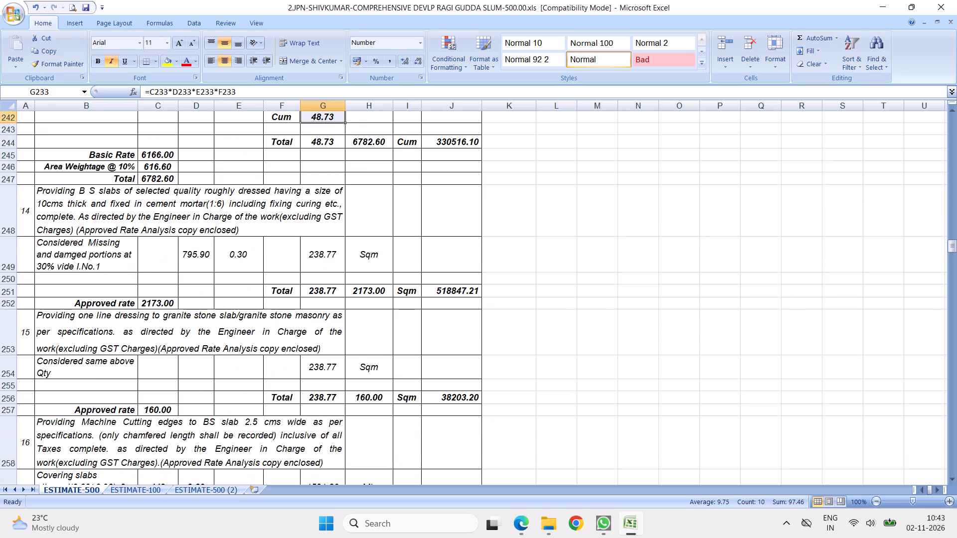
scroll(217, 305, "down", 8)
scroll(183, 267, "down", 6)
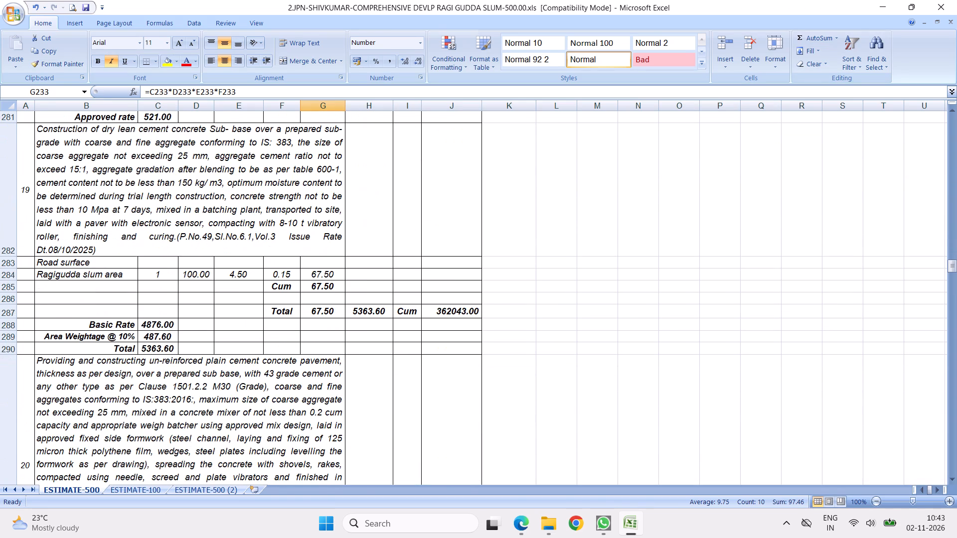
scroll(208, 258, "down", 12)
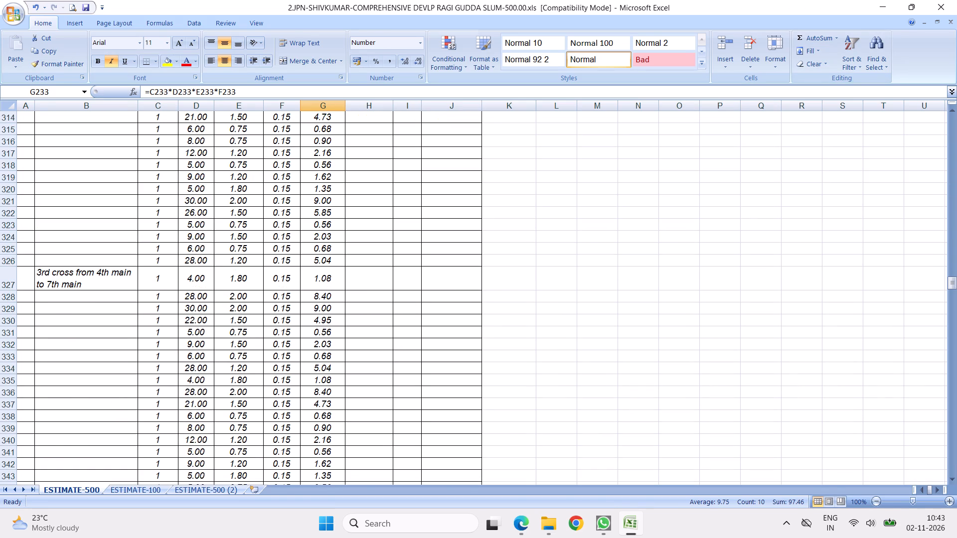
scroll(313, 165, "up", 19)
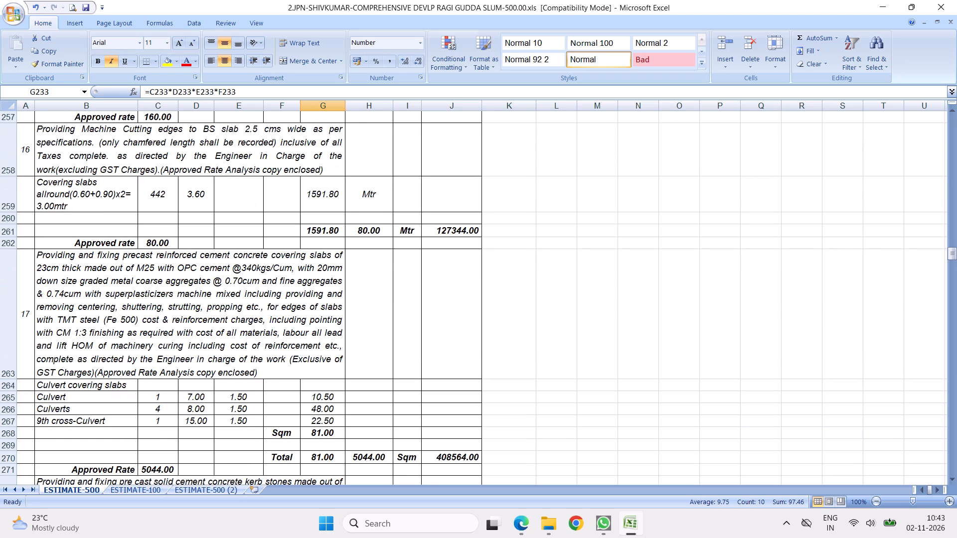
scroll(243, 191, "up", 4)
scroll(197, 194, "up", 4)
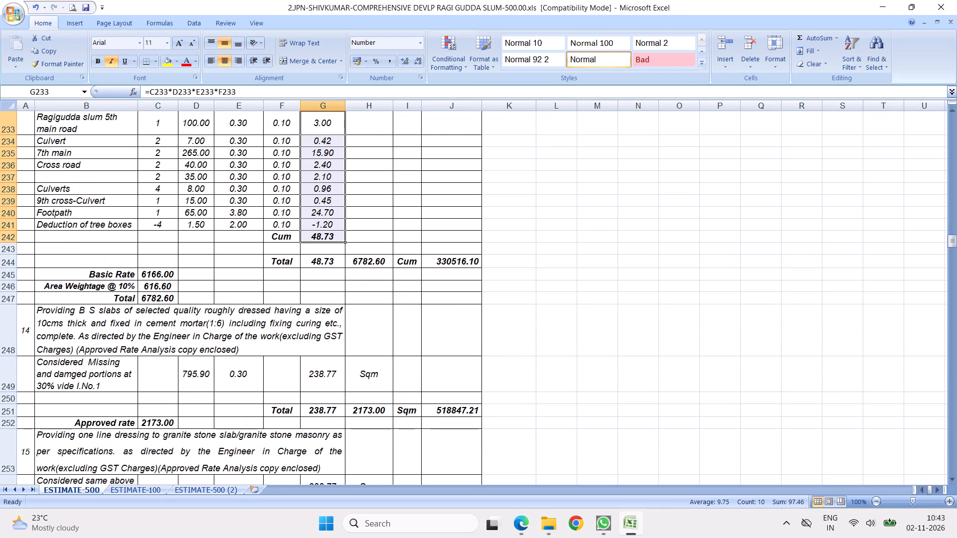
Copy item 13's Footpath and Deduction of tree boxes rows and insert them in item 21 directly above its Cum sum row.
left_click_drag(14, 213, 13, 224)
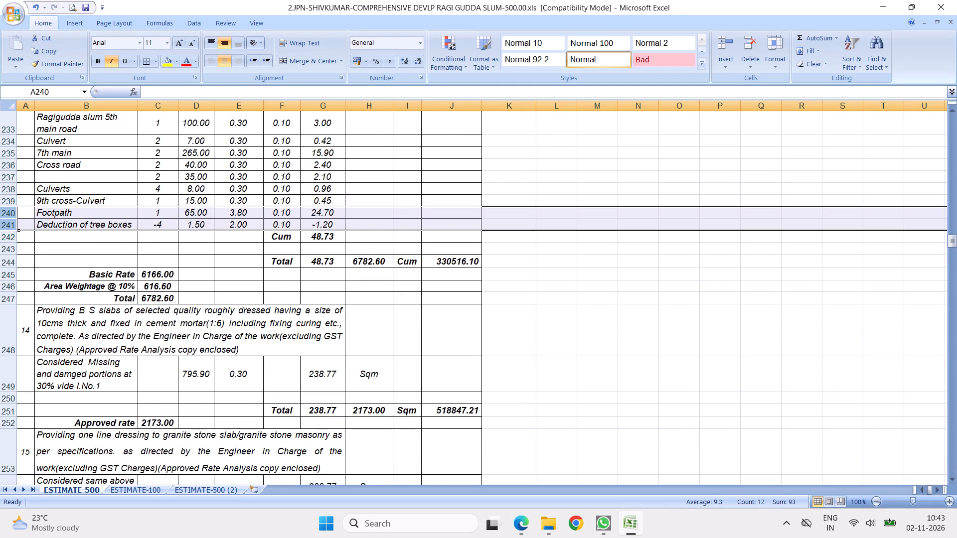
right_click(66, 218)
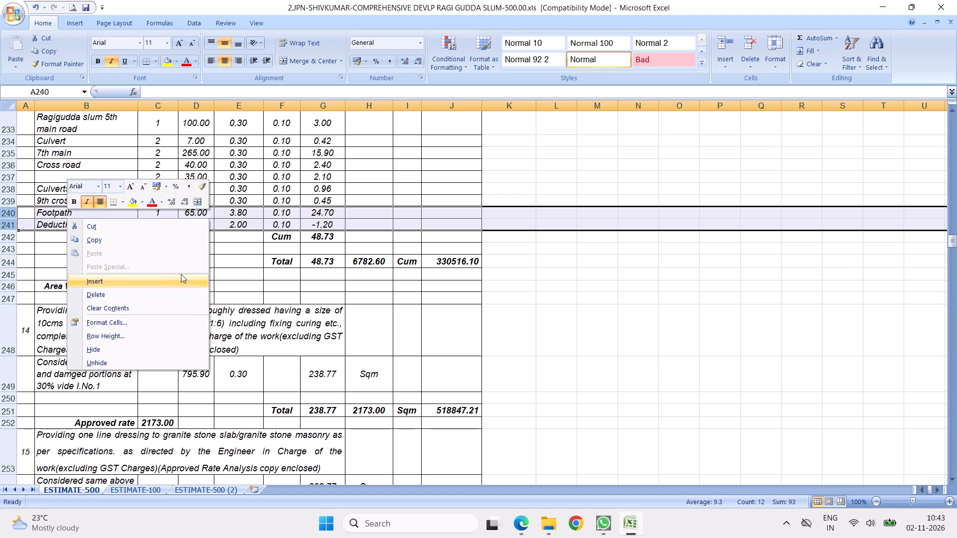
left_click(342, 266)
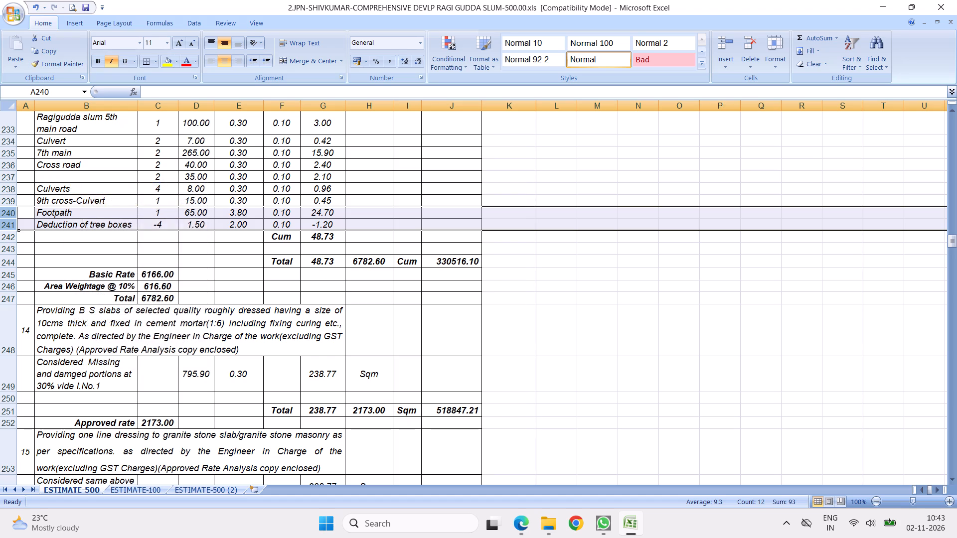
right_click(116, 211)
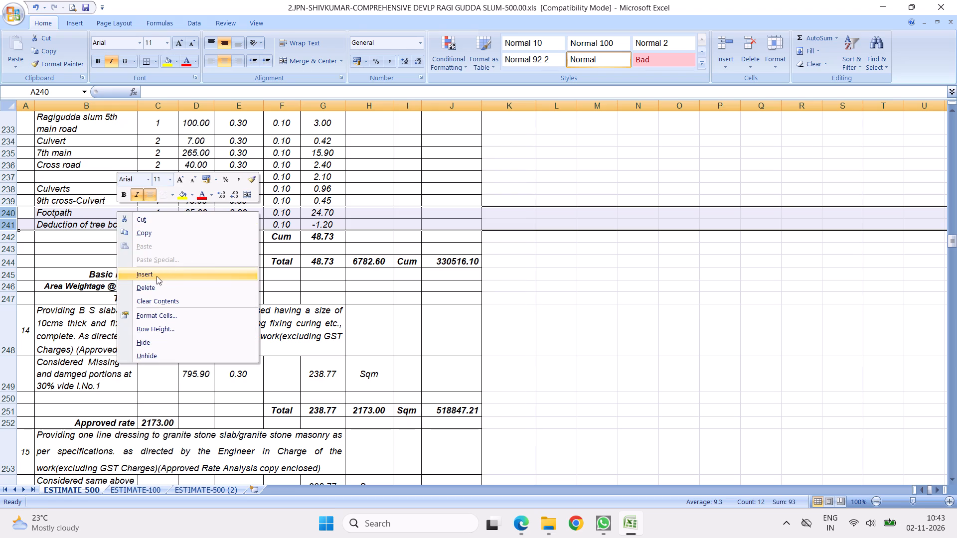
left_click(322, 263)
right_click(192, 225)
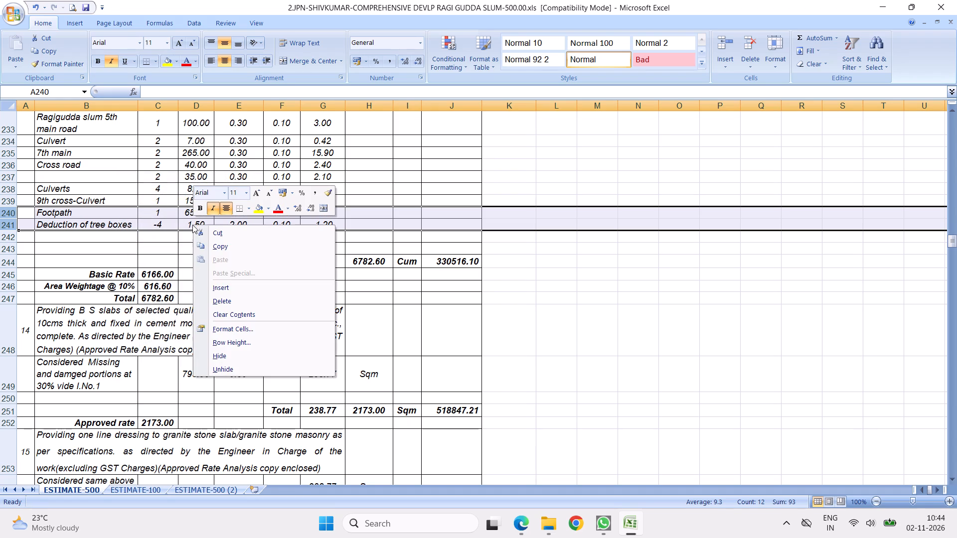
left_click(220, 247)
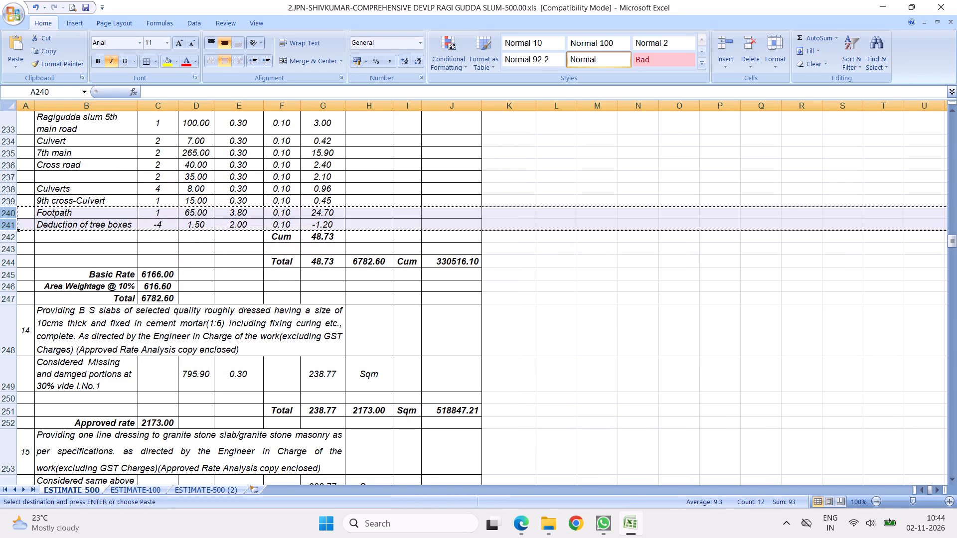
scroll(270, 292, "down", 9)
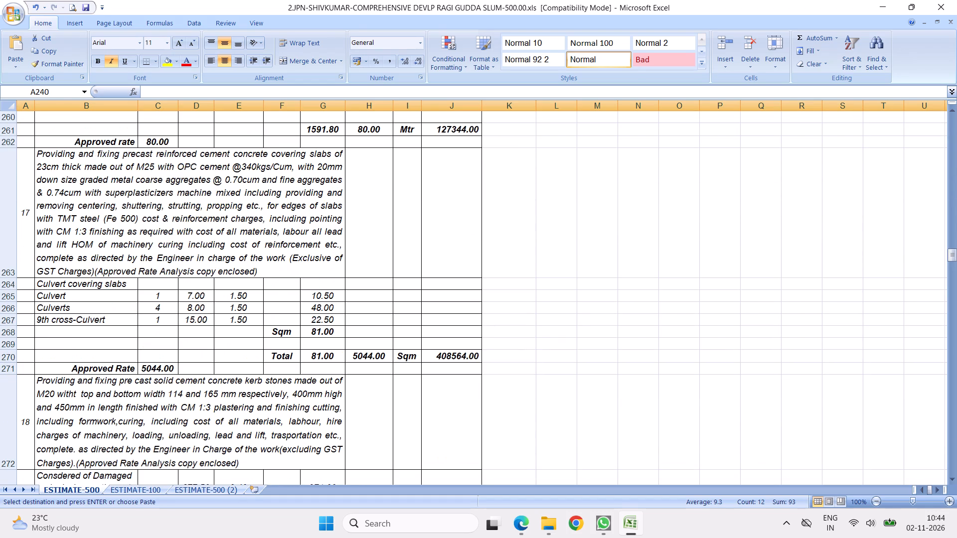
scroll(251, 279, "down", 3)
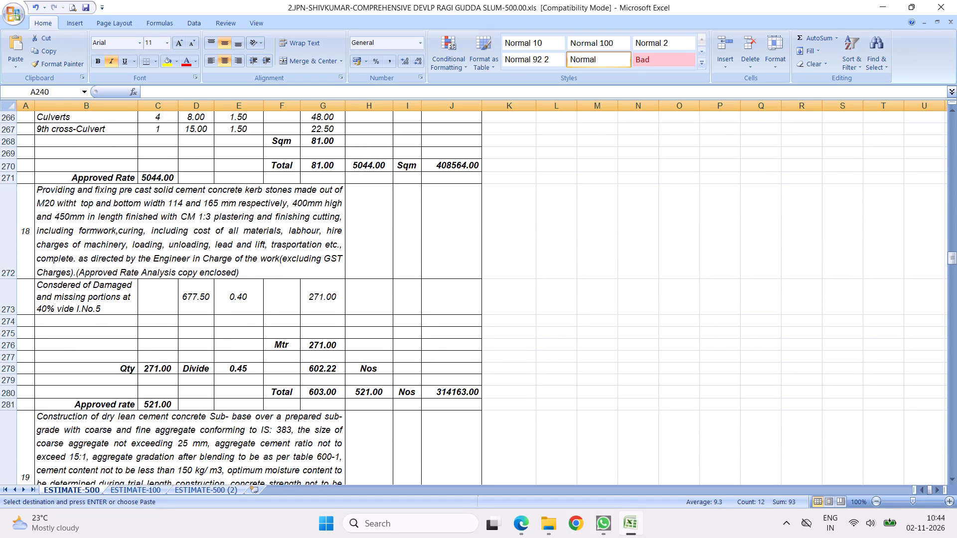
scroll(229, 252, "down", 7)
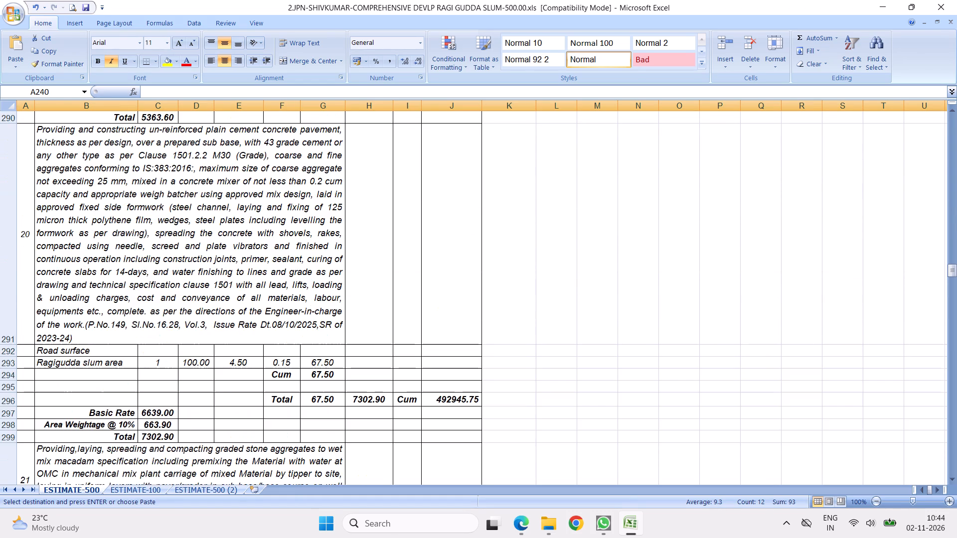
scroll(195, 295, "down", 3)
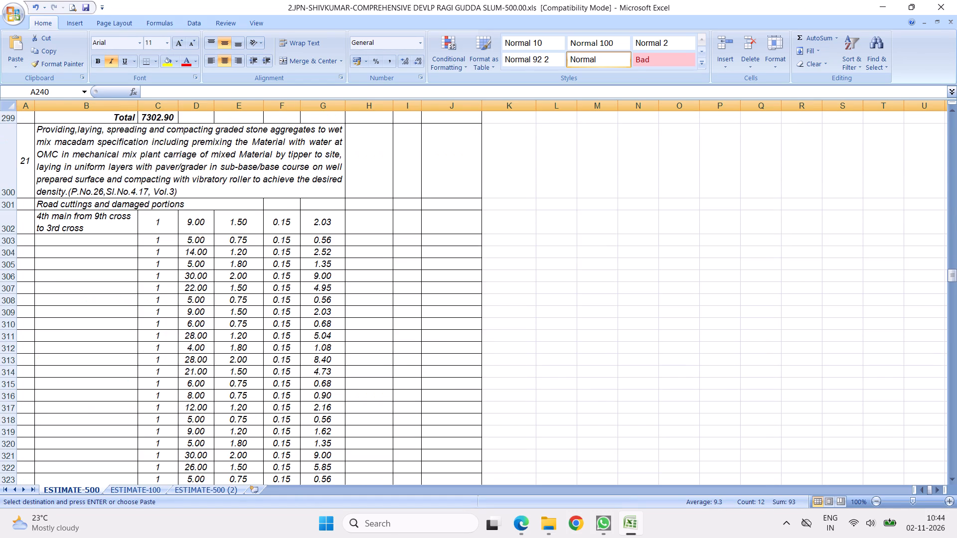
scroll(207, 315, "down", 14)
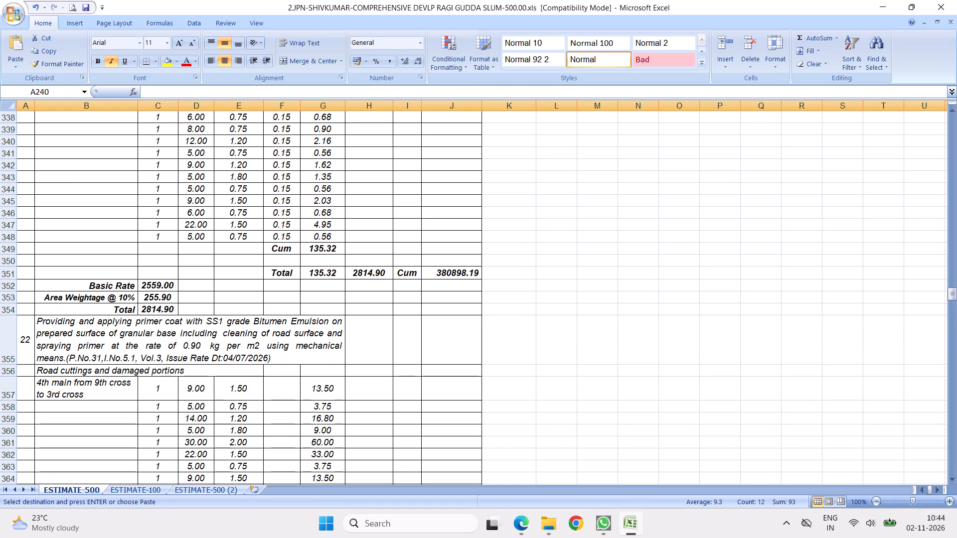
right_click(9, 215)
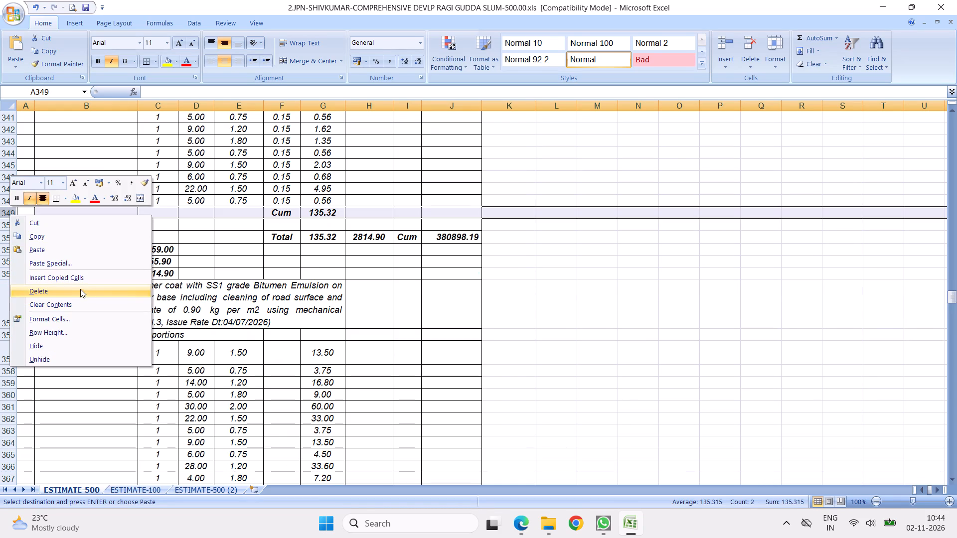
left_click(72, 282)
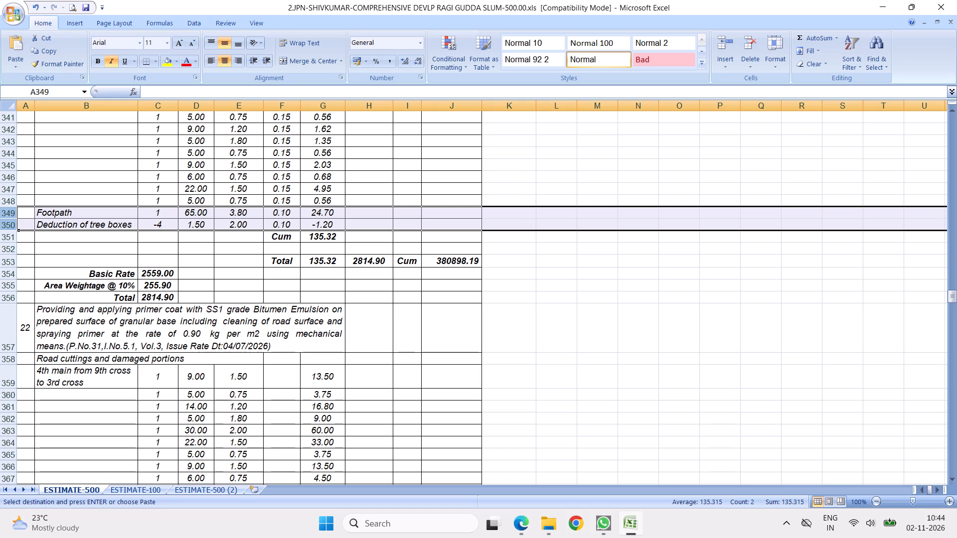
Fill the 0.15 depth from item 21's last road cutting row down into its Footpath and Deduction of tree boxes rows.
left_click(286, 196)
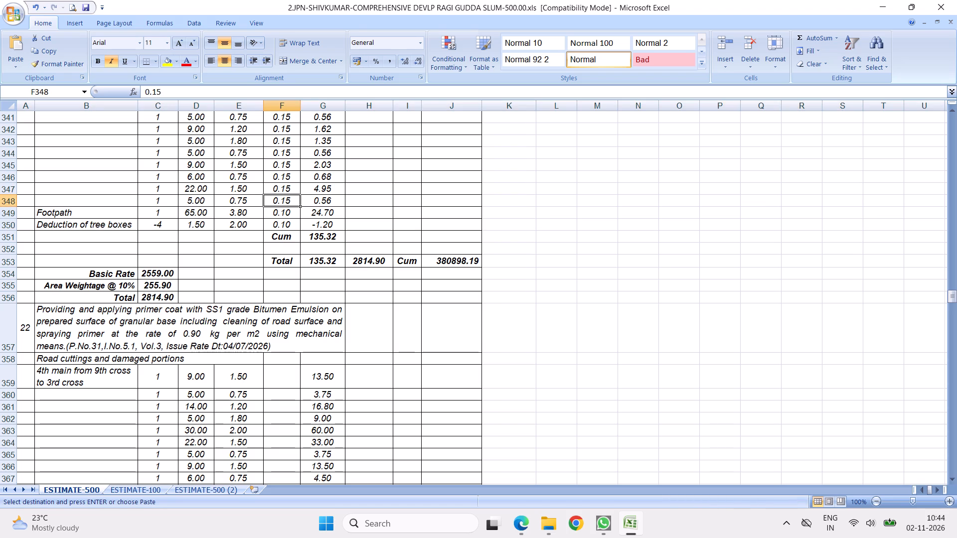
left_click(355, 229)
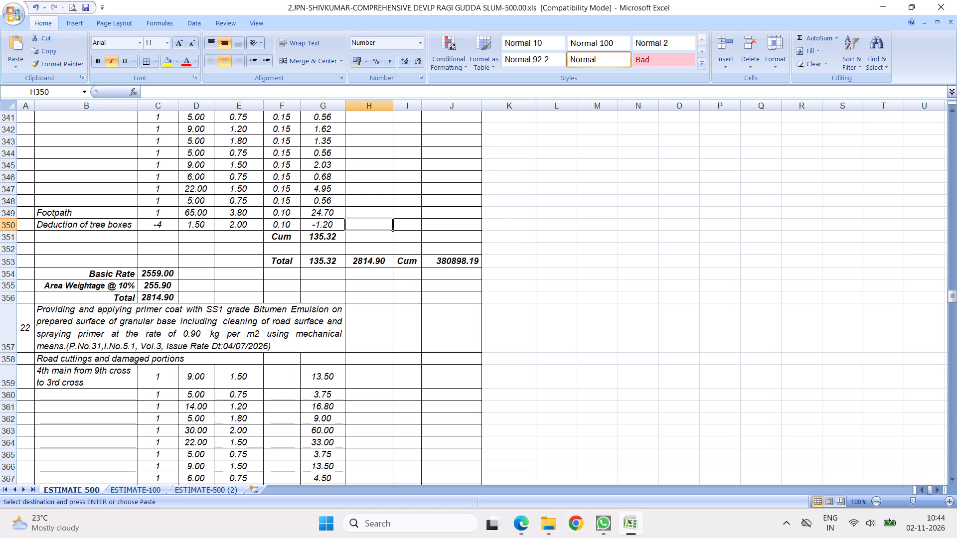
left_click(376, 284)
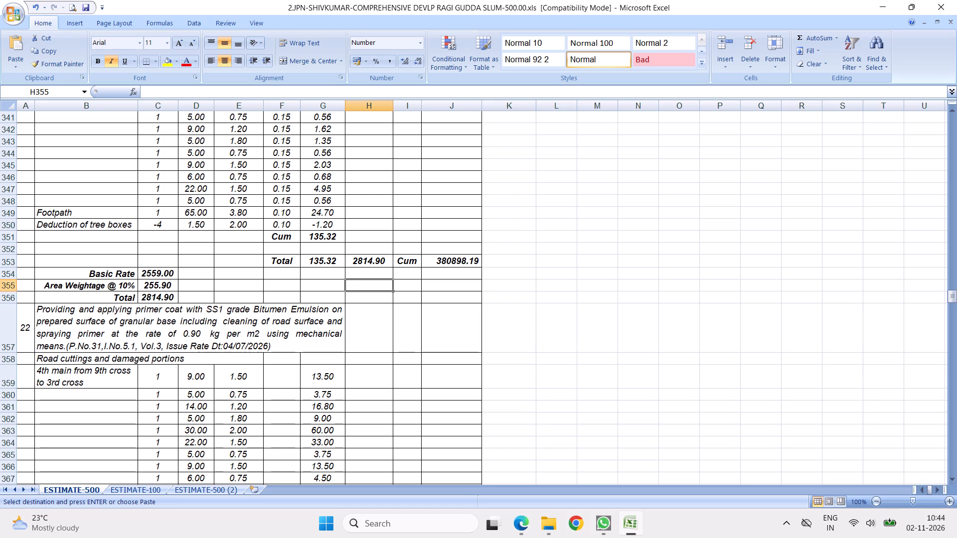
left_click(281, 203)
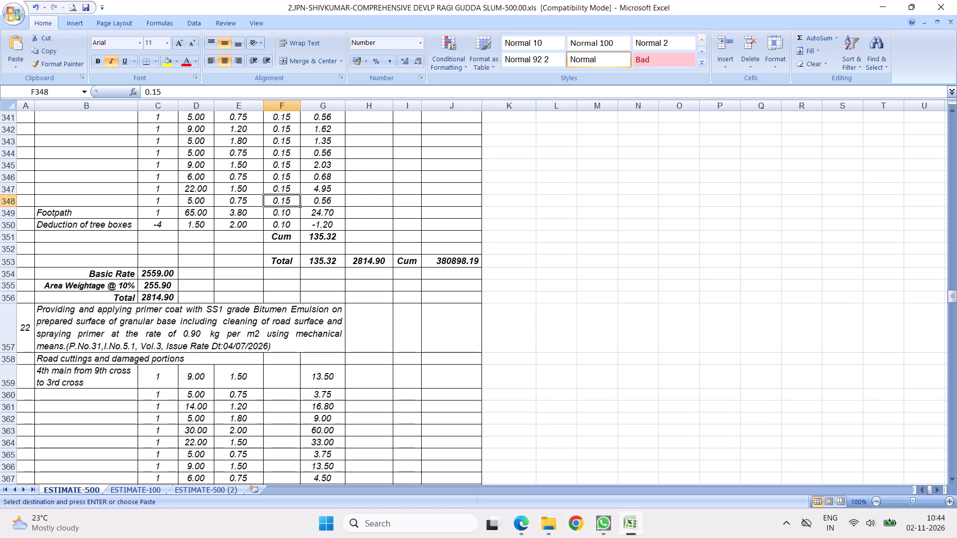
left_click_drag(299, 206, 290, 234)
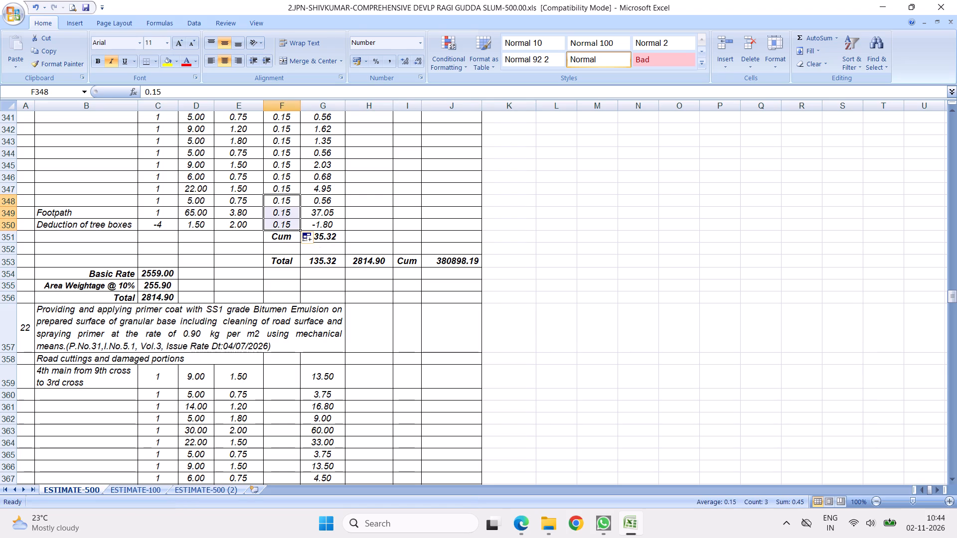
Extend item 21's Cum sum formula to cover G301:G350, including the Footpath and Deduction of tree boxes rows.
left_click(325, 237)
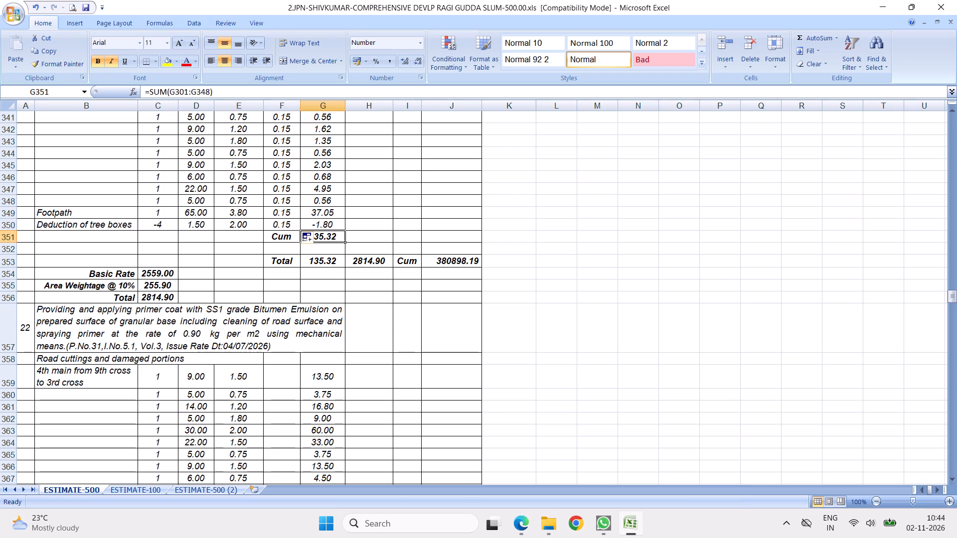
left_click(217, 88)
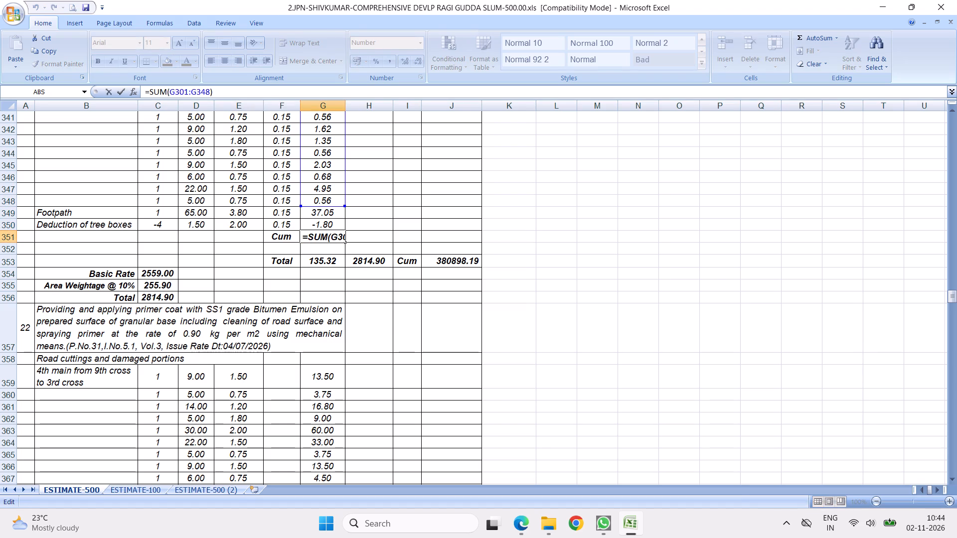
left_click_drag(346, 206, 337, 227)
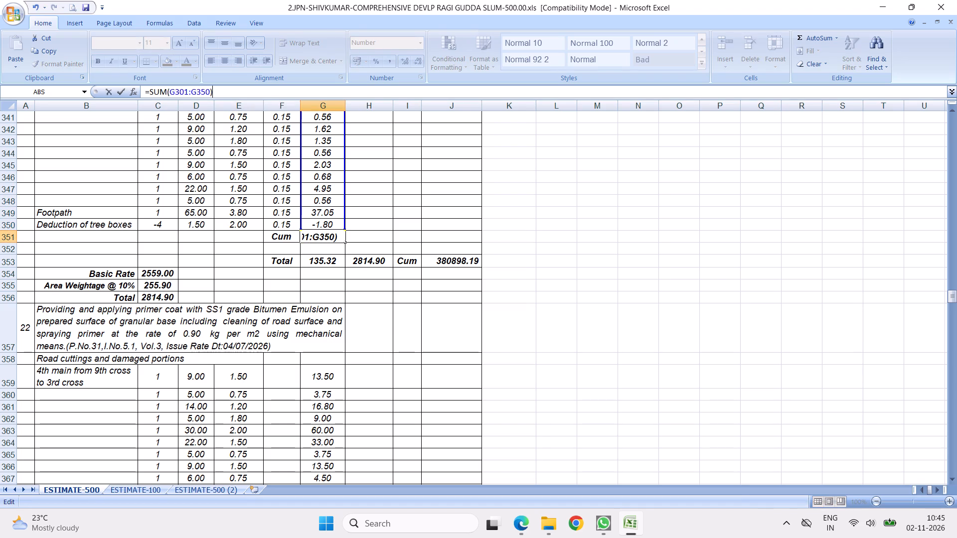
left_click(800, 37)
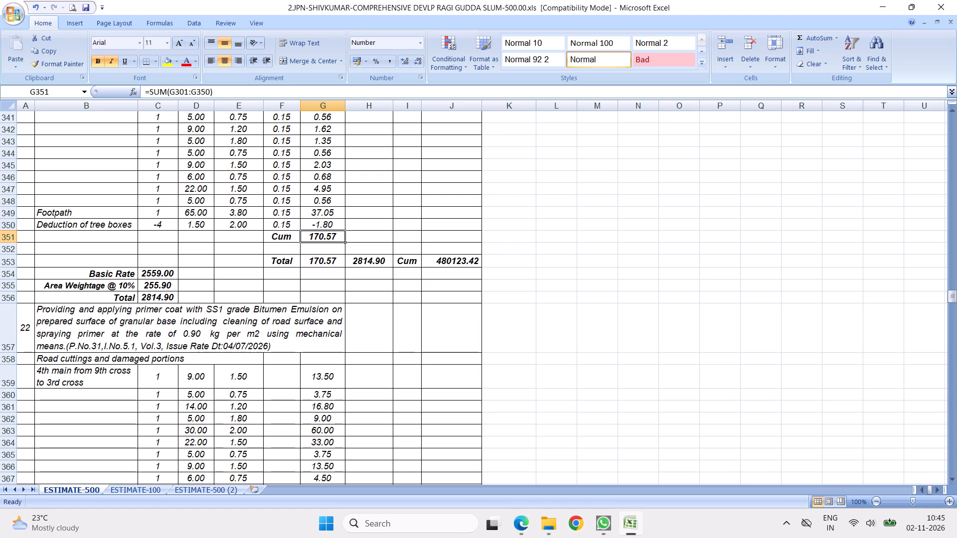
Check which measurement rows item 21's Cum sum formula covers, and view item 22's primer coat description.
left_click(221, 91)
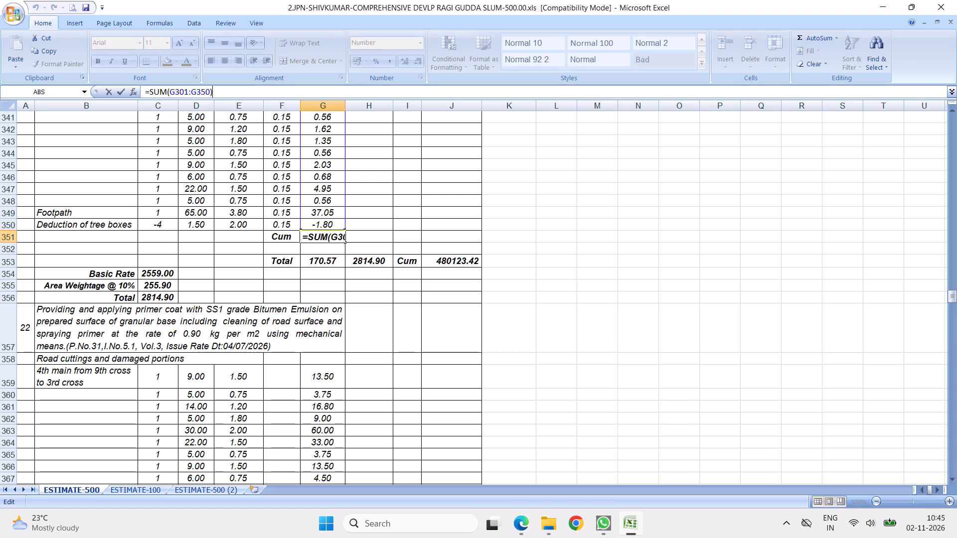
scroll(316, 237, "up", 8)
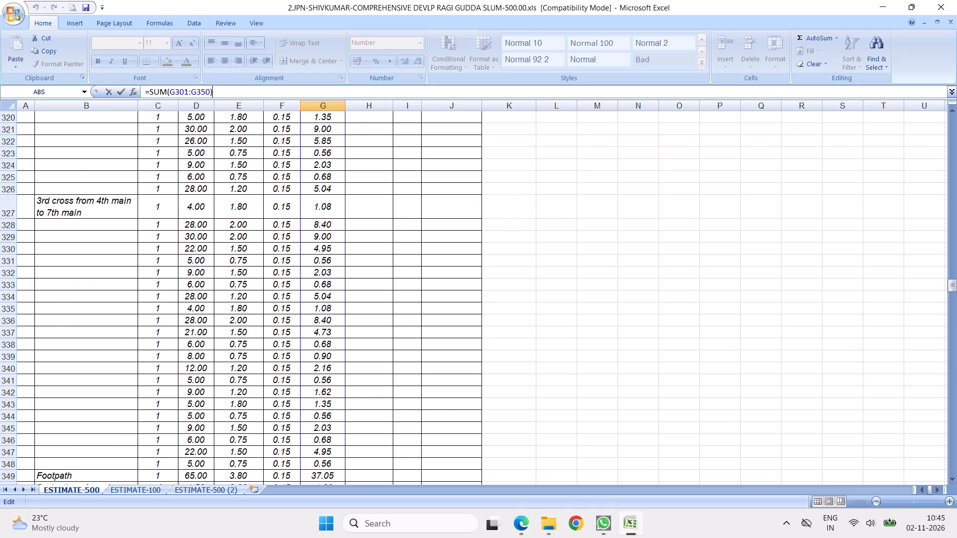
scroll(316, 243, "down", 7)
left_click(450, 217)
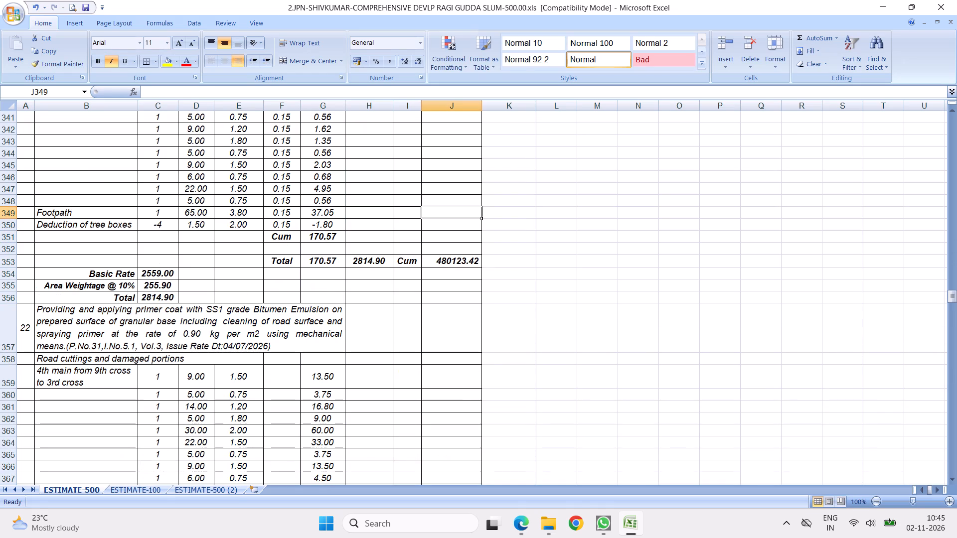
left_click(237, 330)
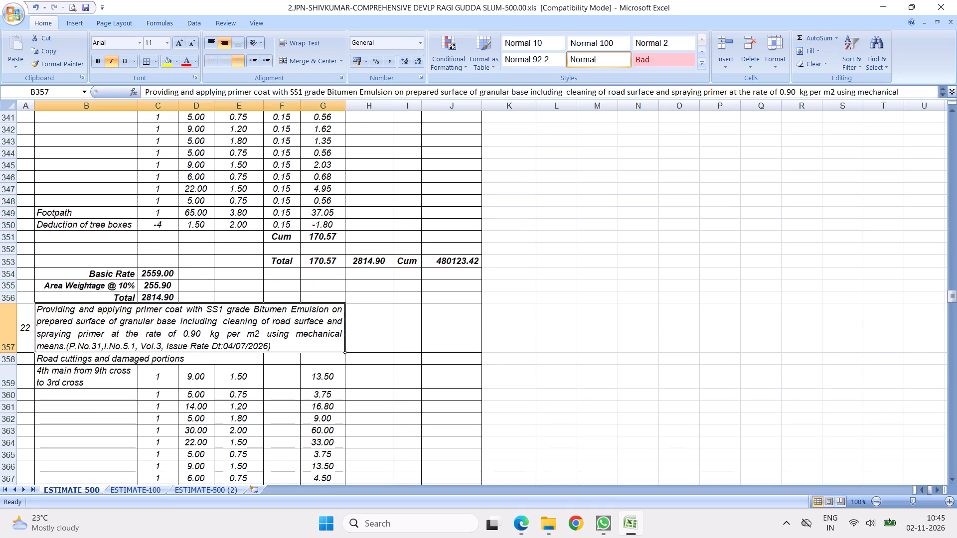
Set the number of MS Gratings in item 27, the welded steel work item, to 50.
scroll(427, 268, "down", 6)
scroll(306, 290, "down", 6)
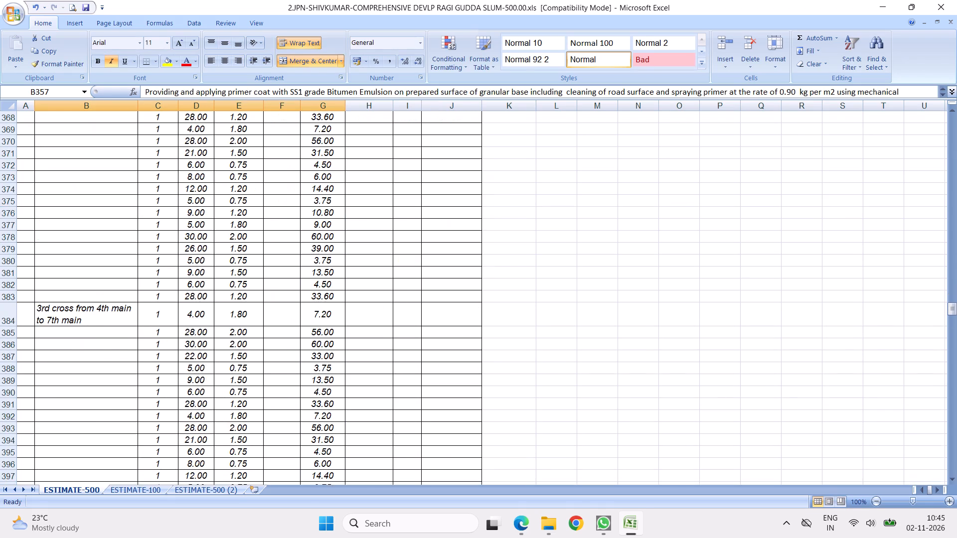
scroll(282, 313, "down", 6)
left_click_drag(953, 320, 950, 357)
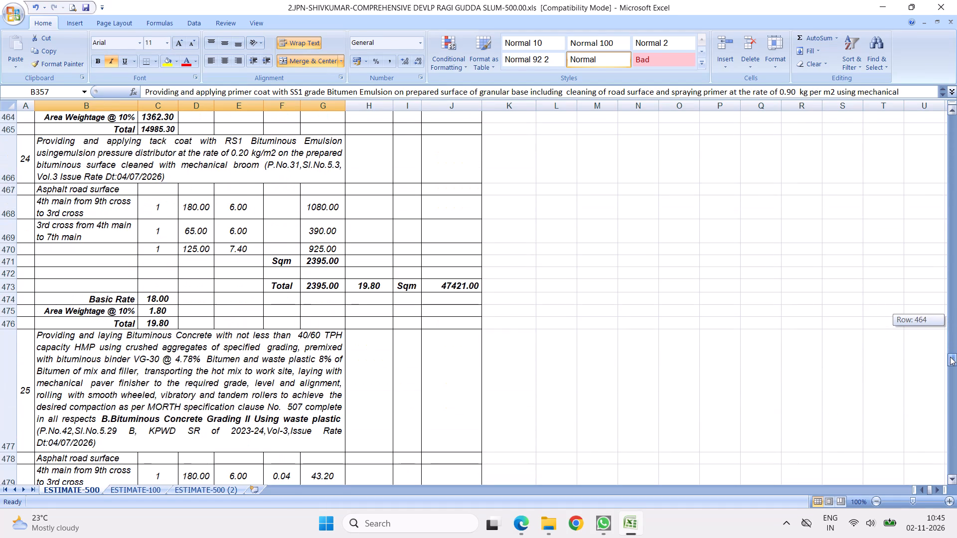
left_click_drag(950, 357, 950, 371)
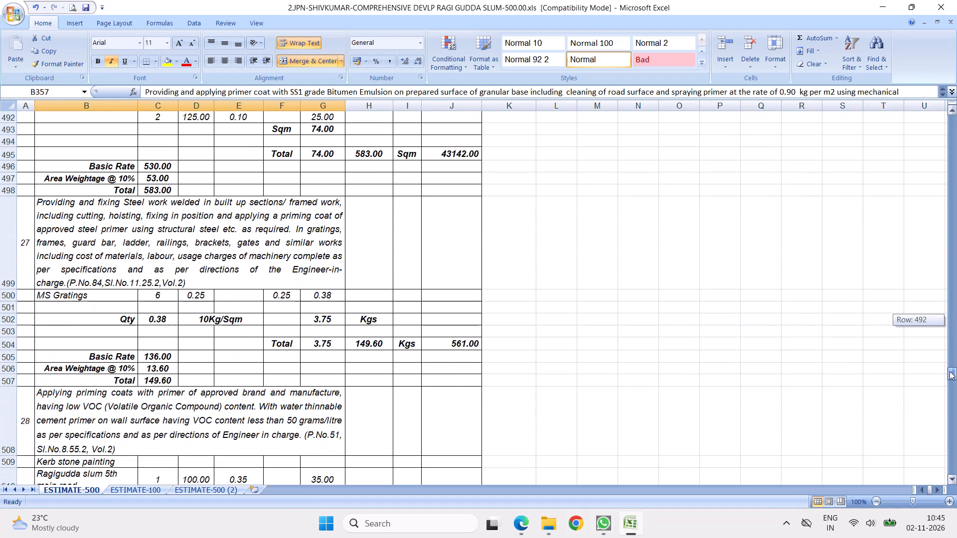
left_click_drag(950, 371, 952, 372)
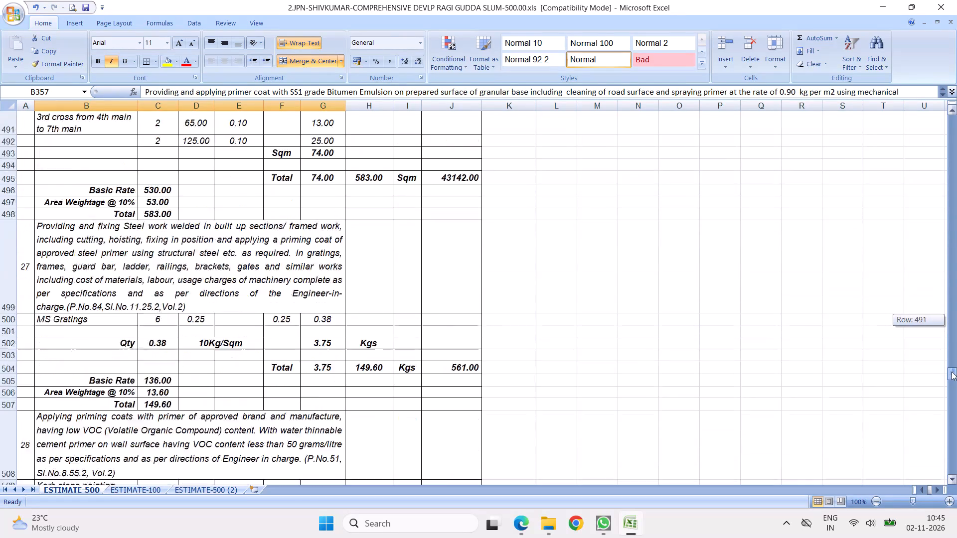
left_click_drag(952, 372, 952, 374)
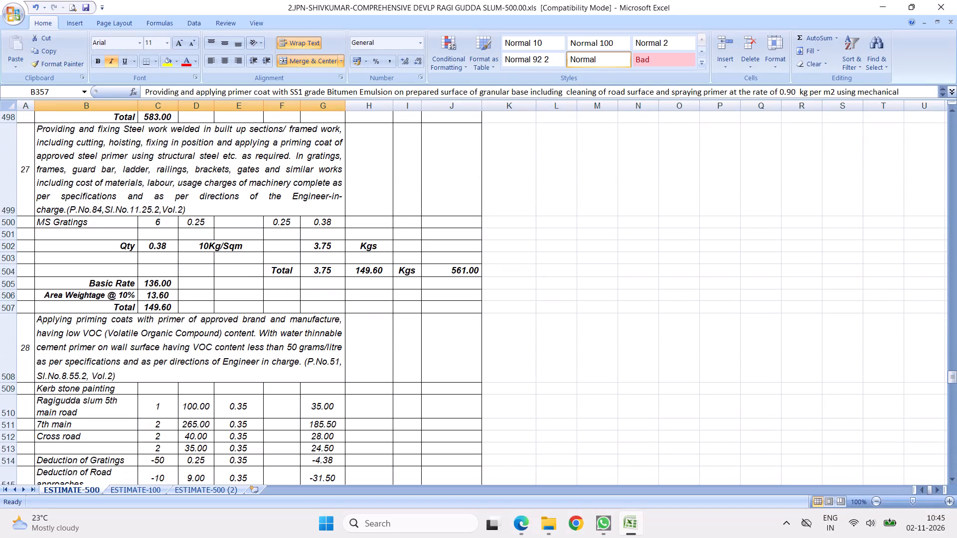
left_click(163, 221)
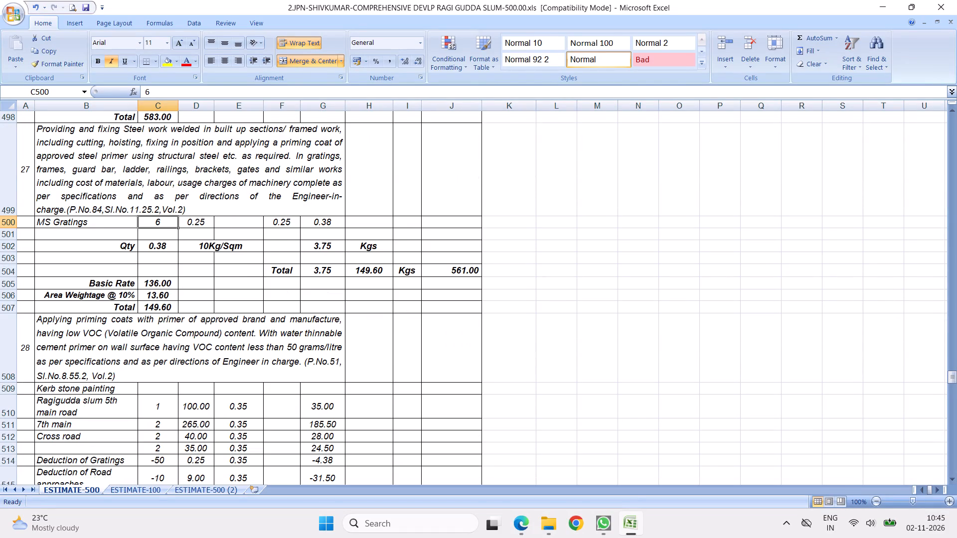
key("5")
key("0")
left_click(399, 245)
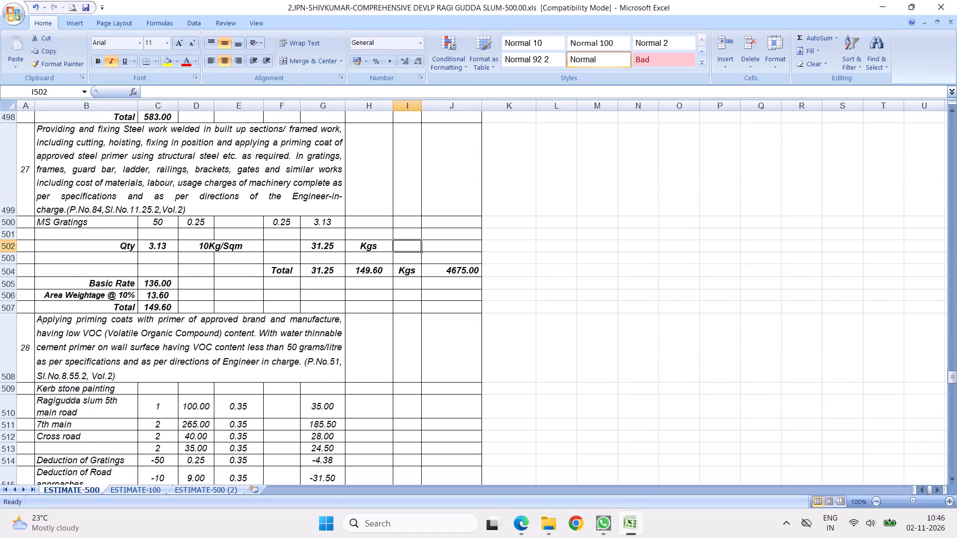
Review the items from 28 onward, including the block measurements and CPVC pipe items, and check the grand total abstract.
scroll(250, 270, "down", 3)
left_click(191, 155)
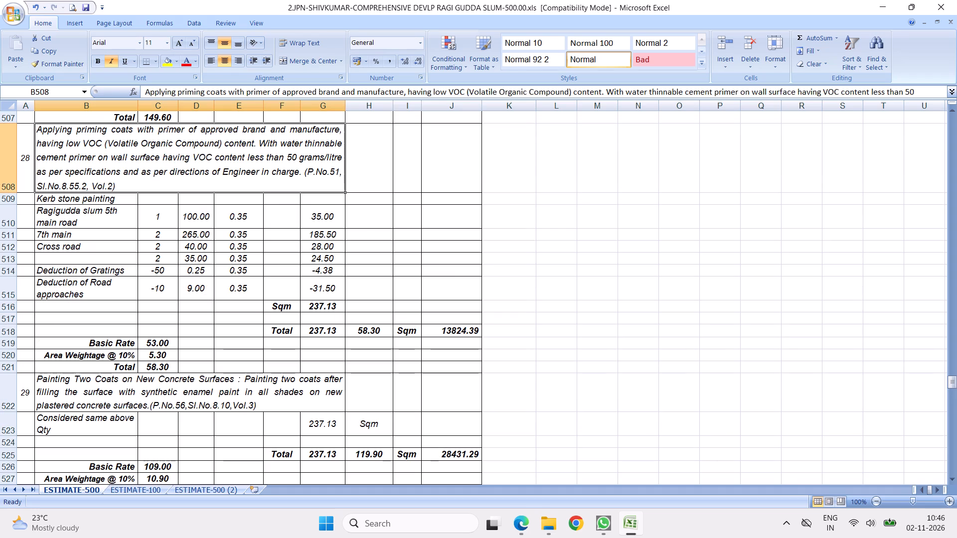
scroll(229, 288, "down", 4)
scroll(275, 302, "down", 8)
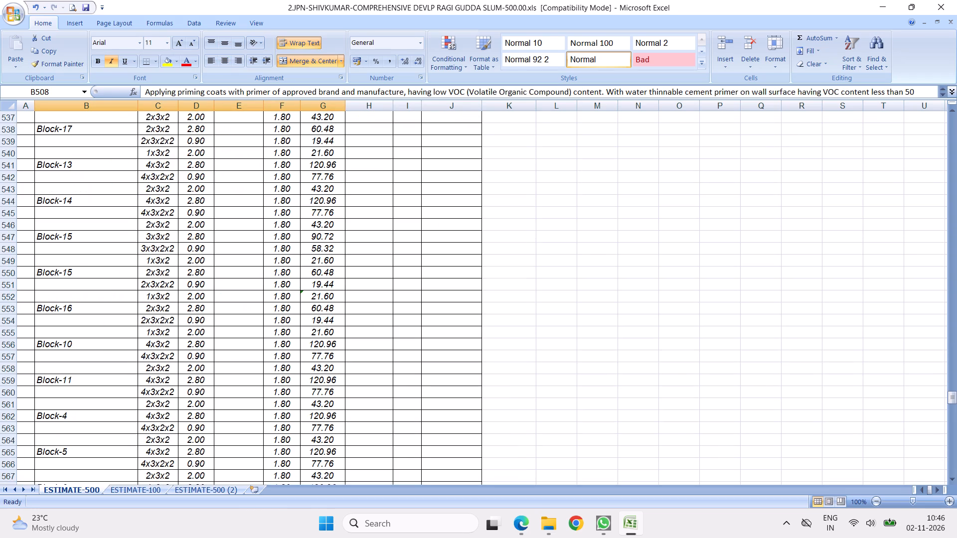
scroll(279, 313, "down", 20)
scroll(283, 278, "down", 5)
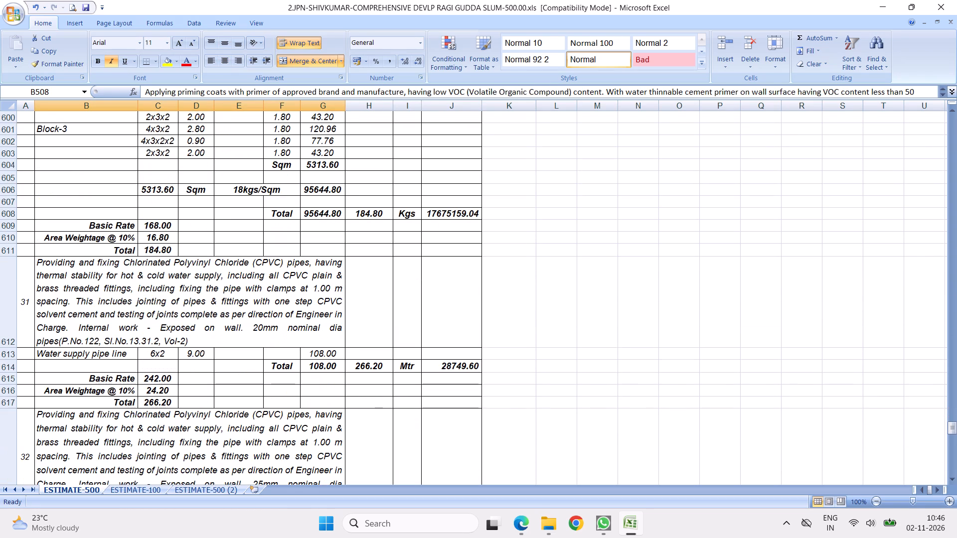
left_click(240, 309)
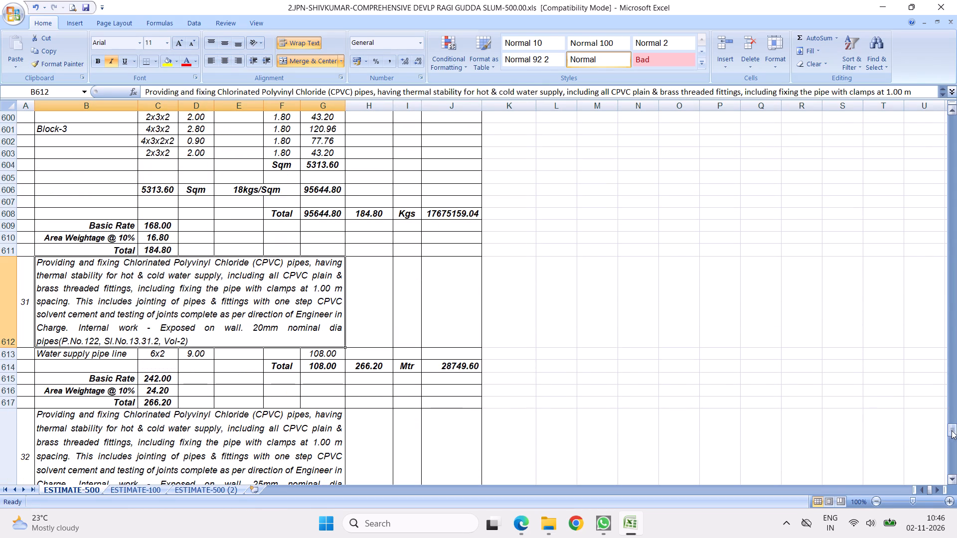
left_click_drag(954, 430, 956, 468)
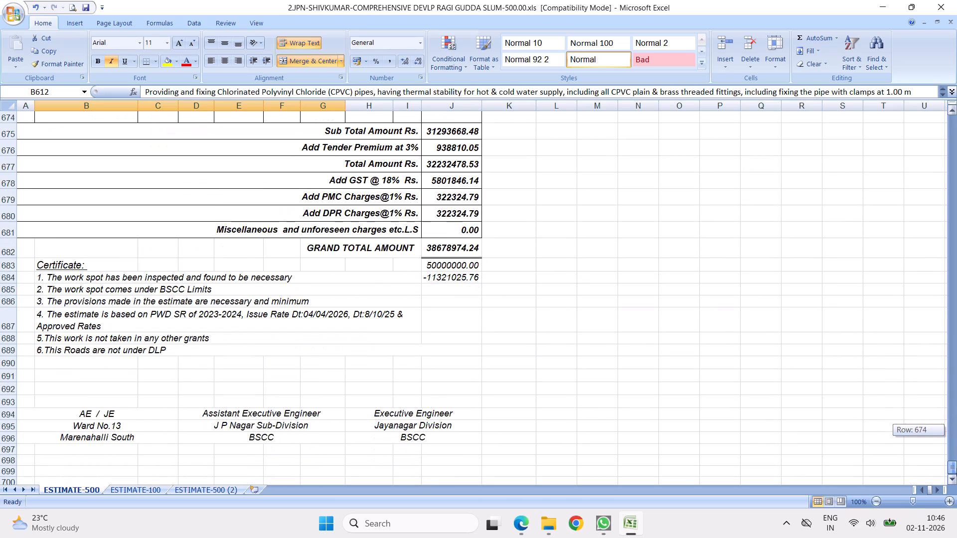
left_click_drag(956, 468, 956, 339)
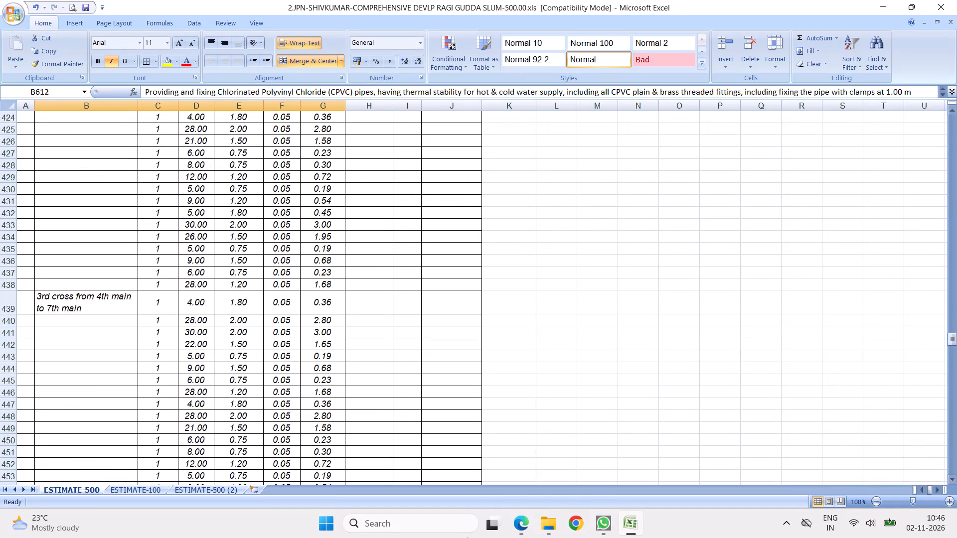
Open the 2-IMPROVEMENTS TO DRAIN & ROAD EST workbook (08.10.25 & 4-7-26 Issue Rate) from the 11-BBMP ESTIMATES FOR WARDS SR OF 2023-24 folder.
left_click(549, 520)
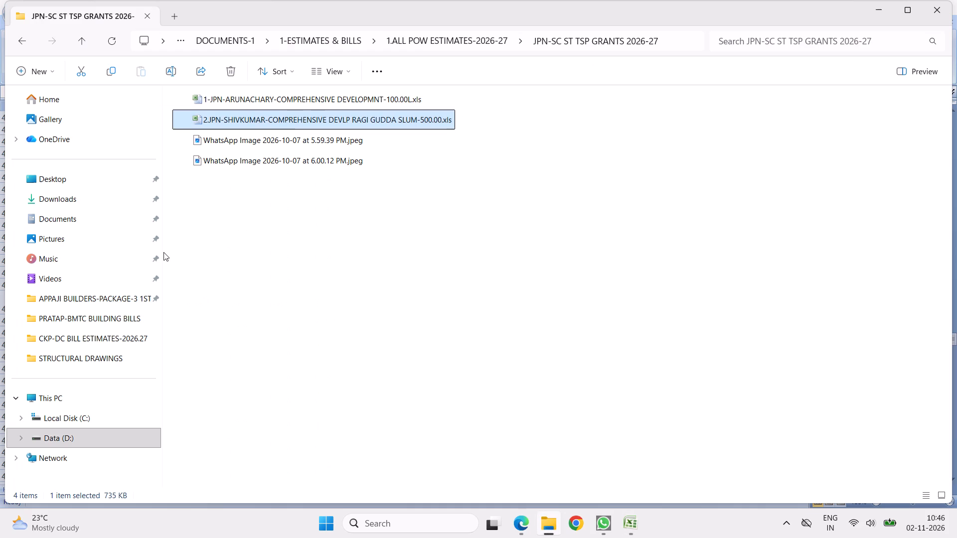
left_click(21, 38)
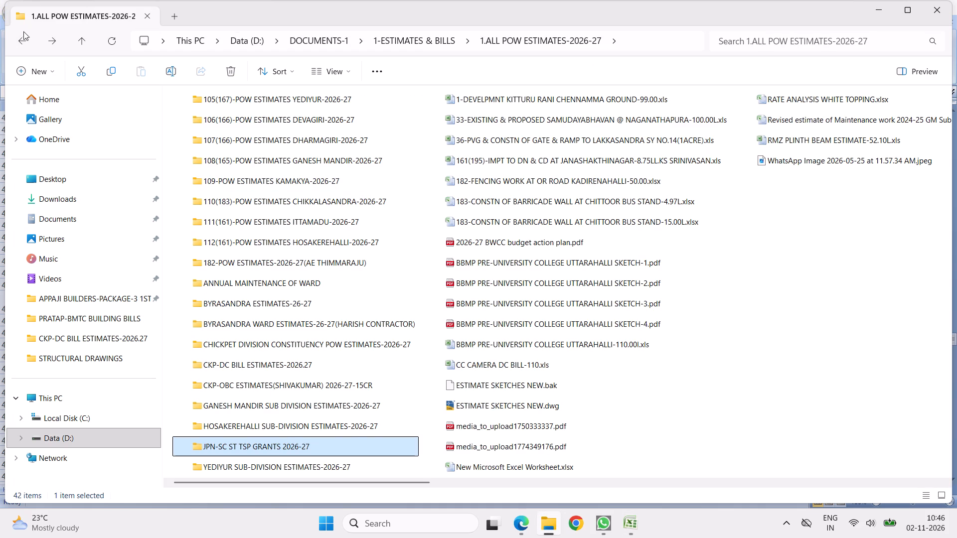
left_click(23, 38)
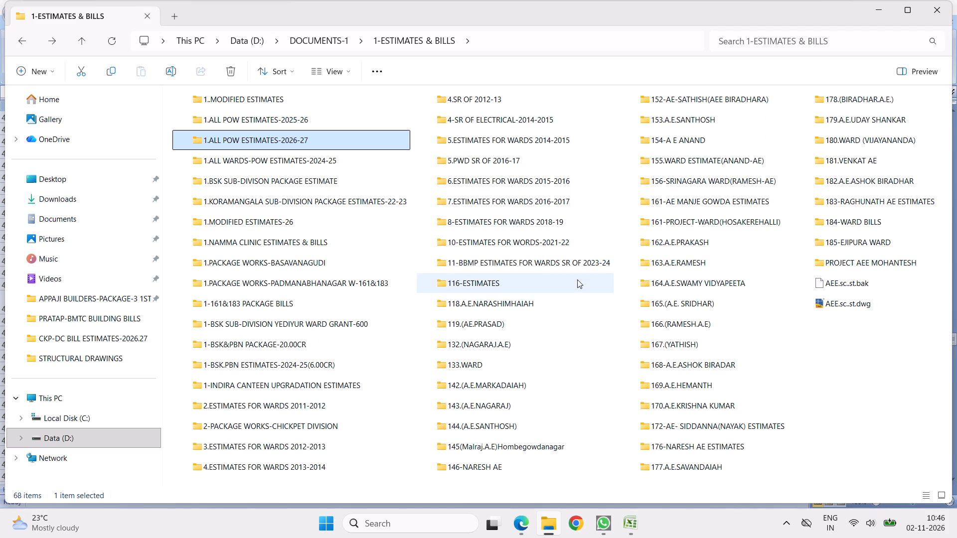
double_click(523, 264)
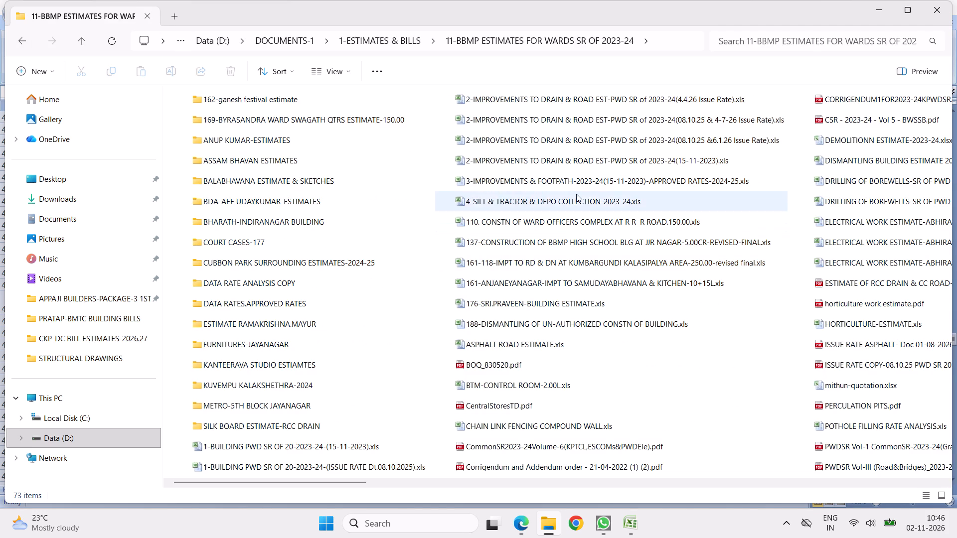
double_click(586, 122)
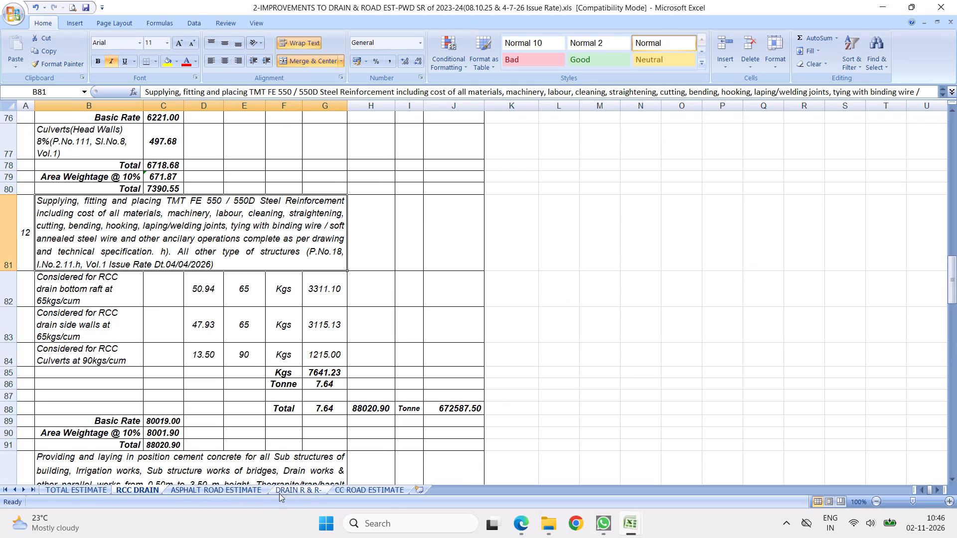
Look through the DRAIN R & R- and TOTAL ESTIMATE sheets for the item on removing and resetting existing interlocking pavers.
left_click(290, 491)
scroll(344, 348, "down", 6)
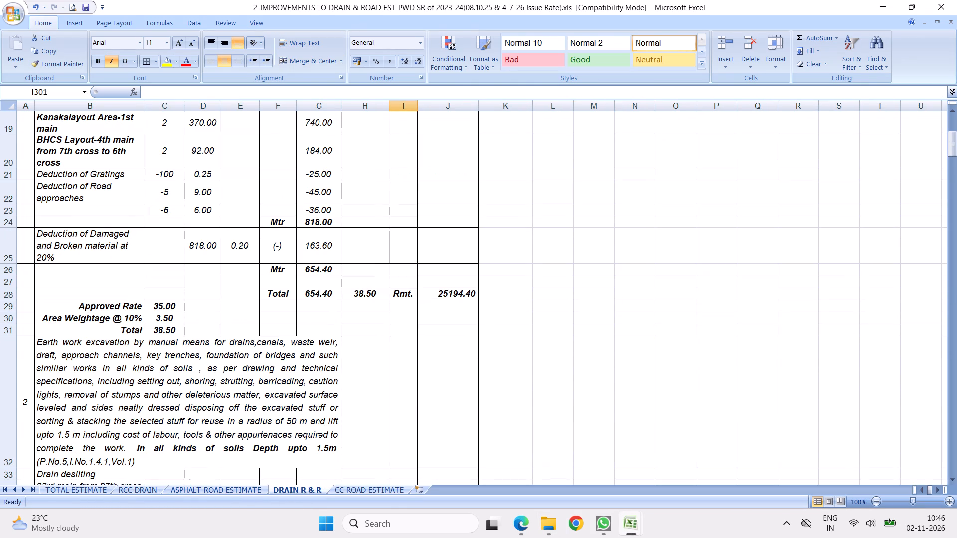
scroll(299, 284, "down", 4)
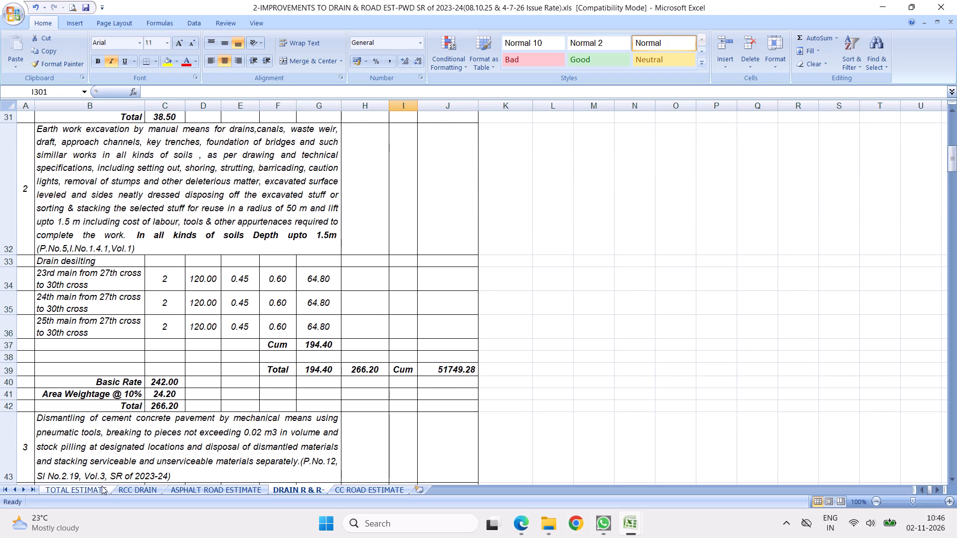
left_click(96, 490)
scroll(357, 199, "up", 18)
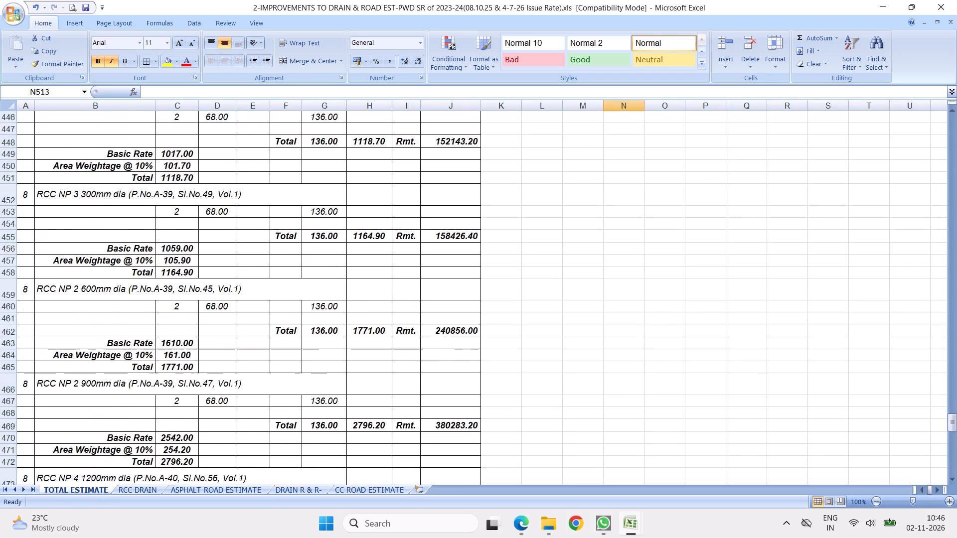
scroll(347, 196, "up", 14)
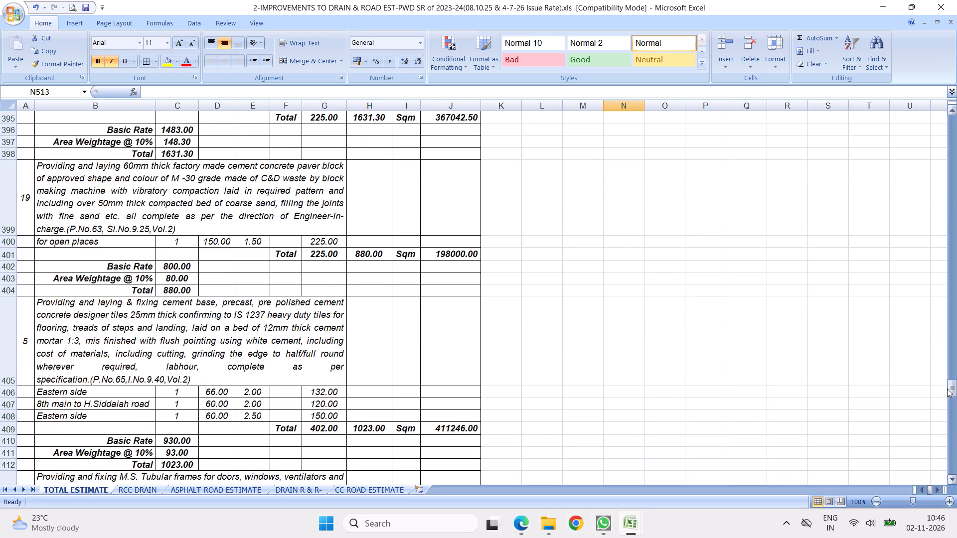
left_click_drag(956, 387, 956, 0)
scroll(305, 218, "down", 6)
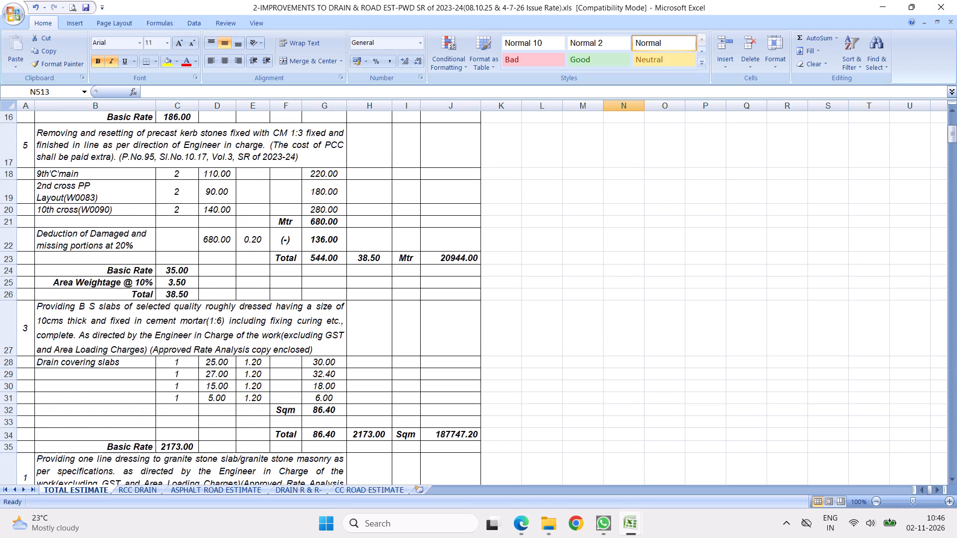
scroll(205, 237, "down", 6)
scroll(227, 210, "up", 1)
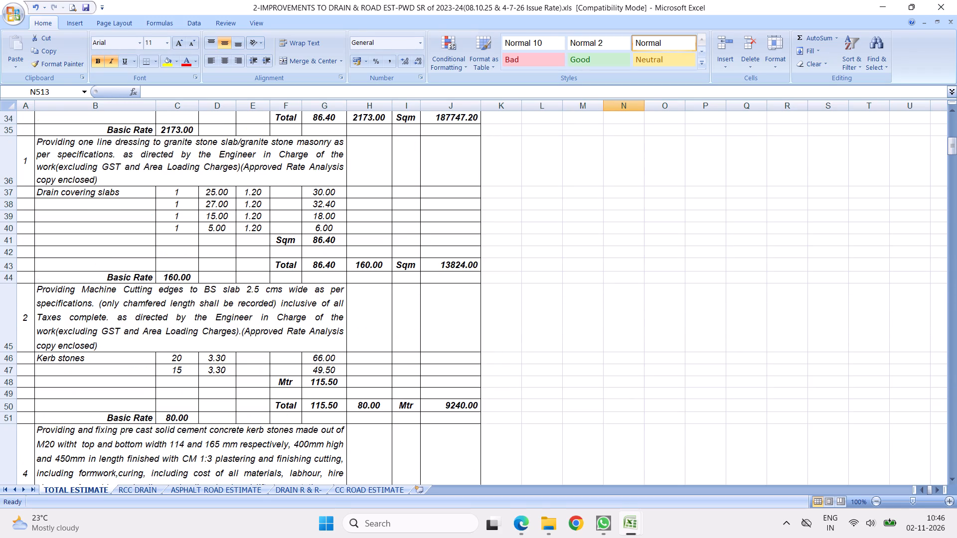
scroll(230, 218, "down", 9)
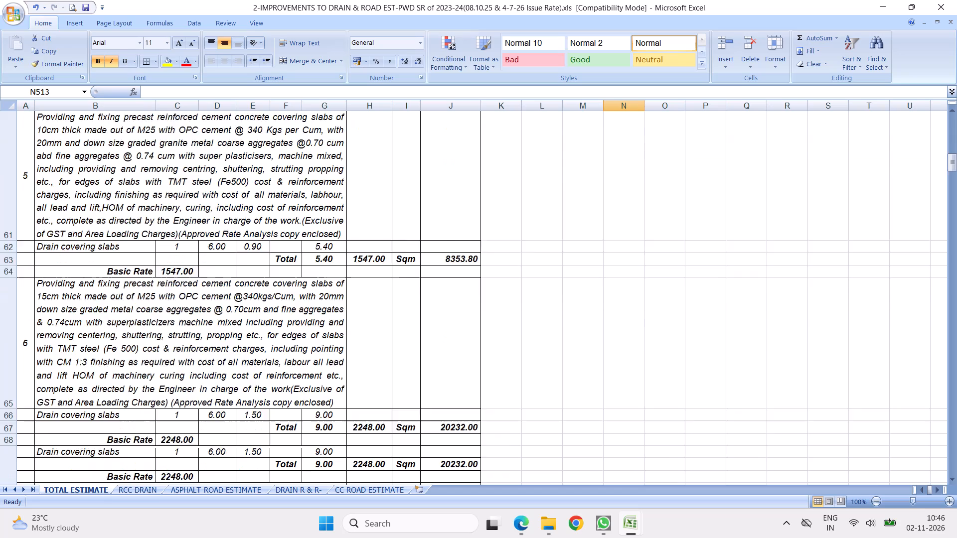
scroll(242, 218, "down", 12)
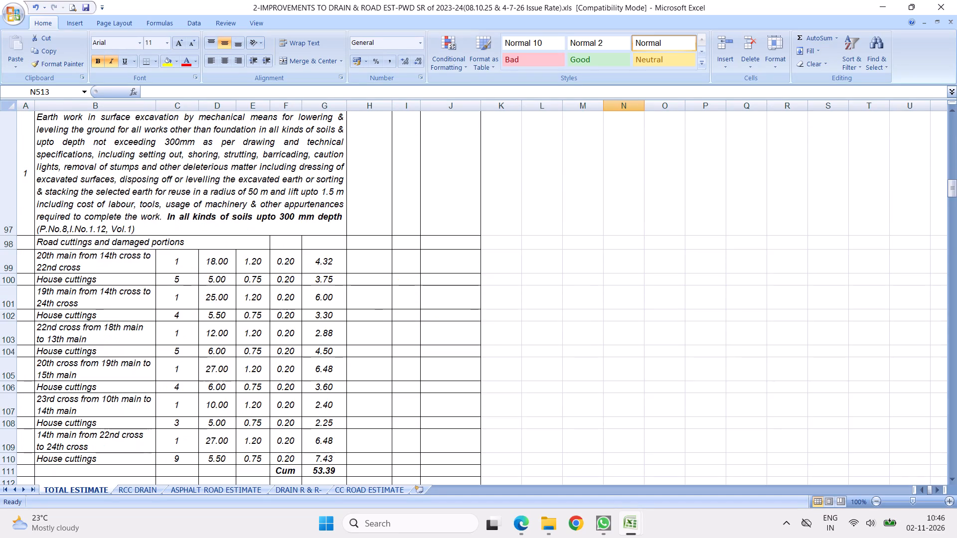
scroll(218, 228, "down", 20)
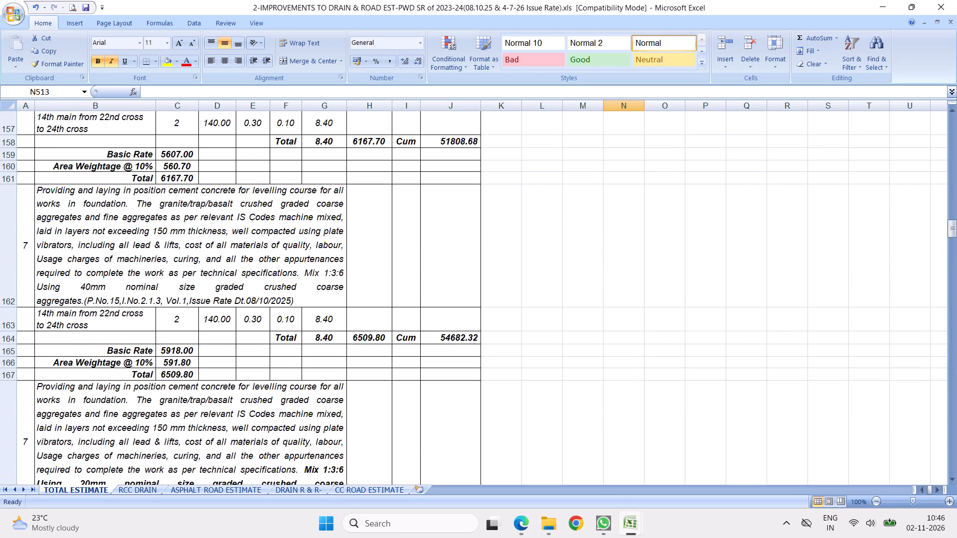
scroll(211, 230, "down", 19)
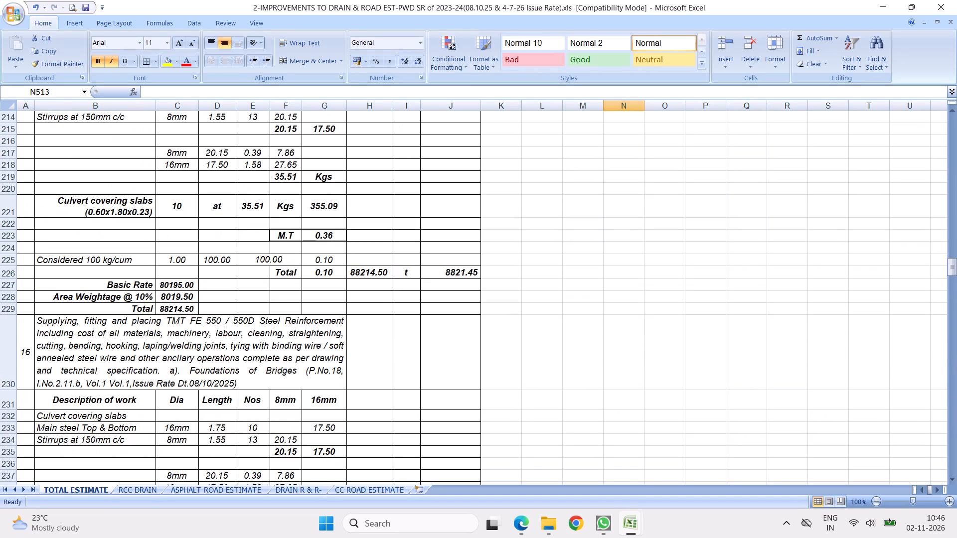
scroll(207, 239, "down", 16)
scroll(199, 242, "down", 7)
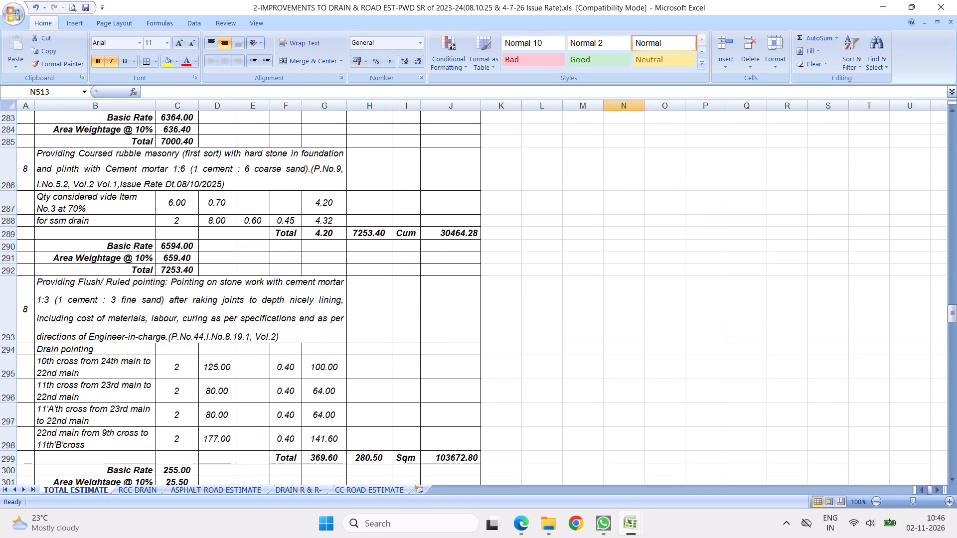
scroll(208, 246, "down", 8)
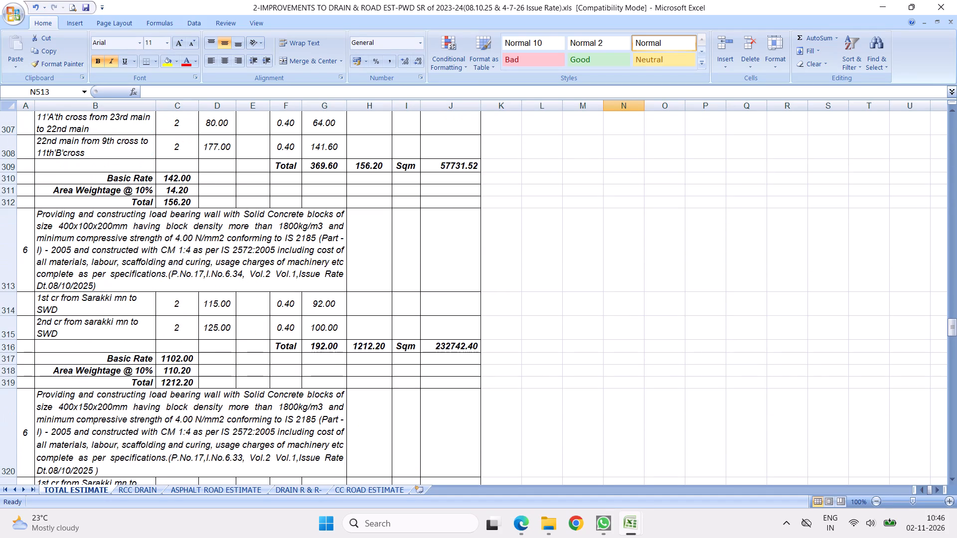
scroll(220, 240, "down", 10)
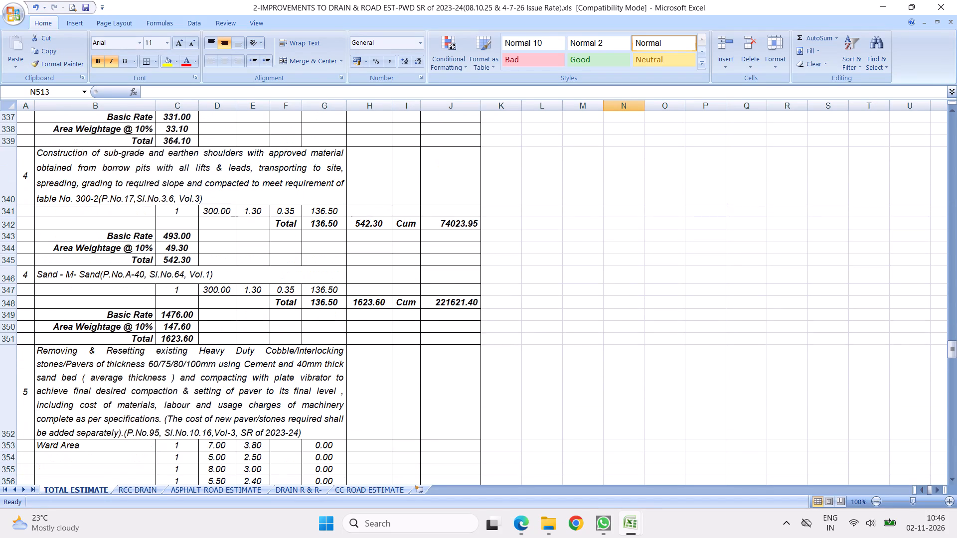
scroll(230, 232, "down", 4)
Copy rows 352 to 365 of TOTAL ESTIMATE, the whole paver removing and resetting item, and return to the ESTIMATE-500 sheet's workbook.
left_click(176, 207)
left_click_drag(0, 216, 30, 389)
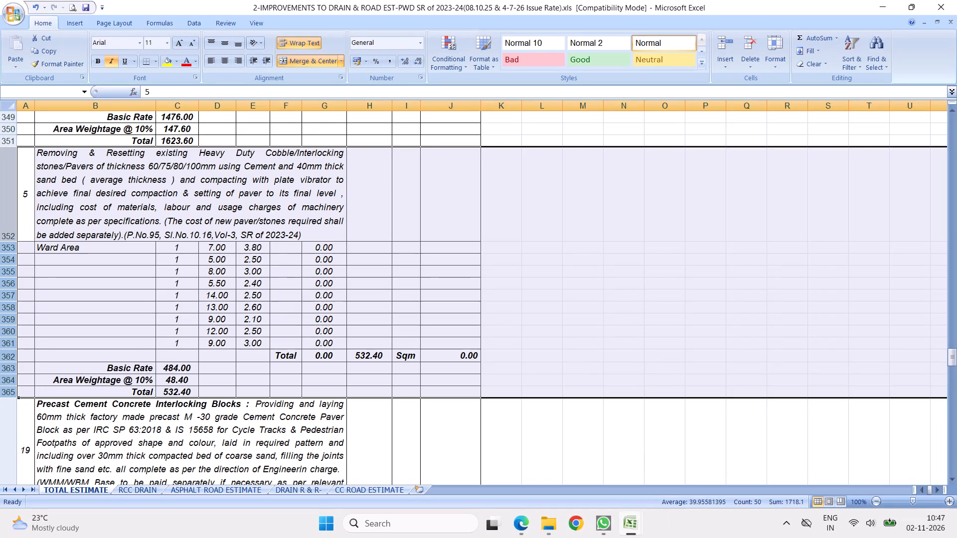
right_click(131, 195)
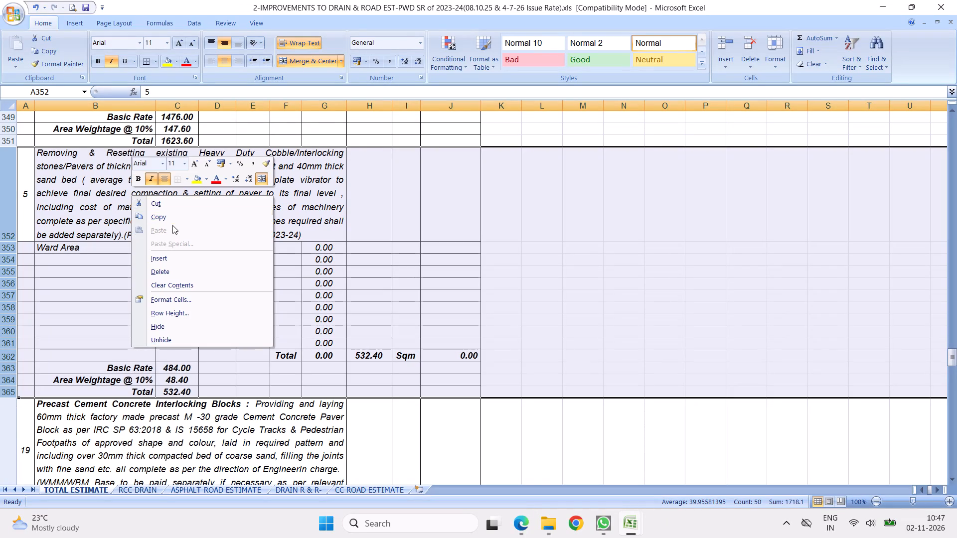
left_click(159, 216)
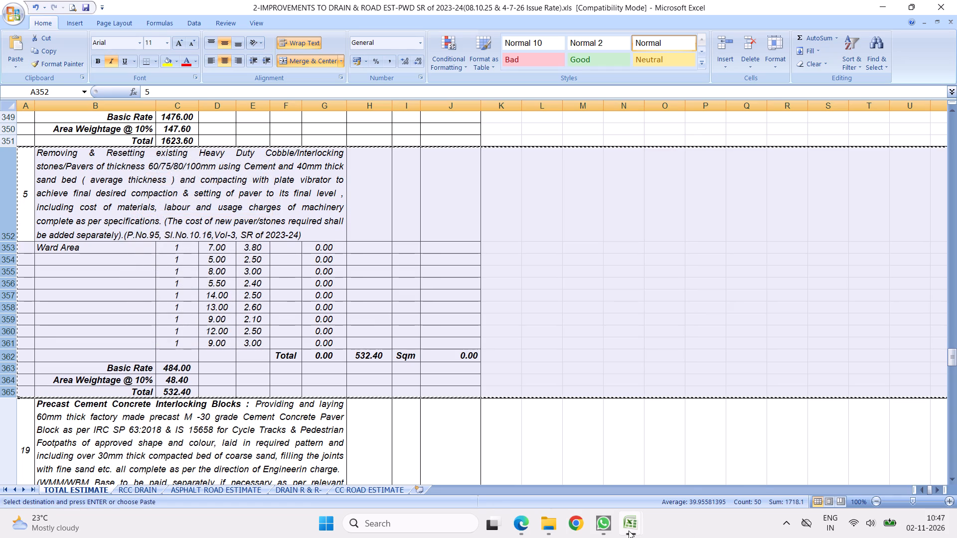
left_click(578, 445)
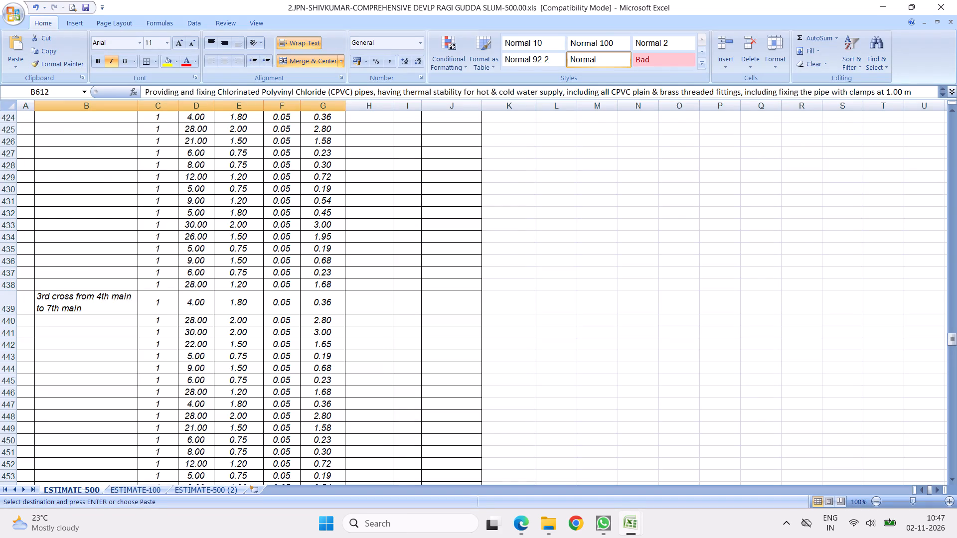
Insert the copied paver removing and resetting item at row 150, just above item 7 on lead for disposal of earth.
scroll(309, 321, "up", 7)
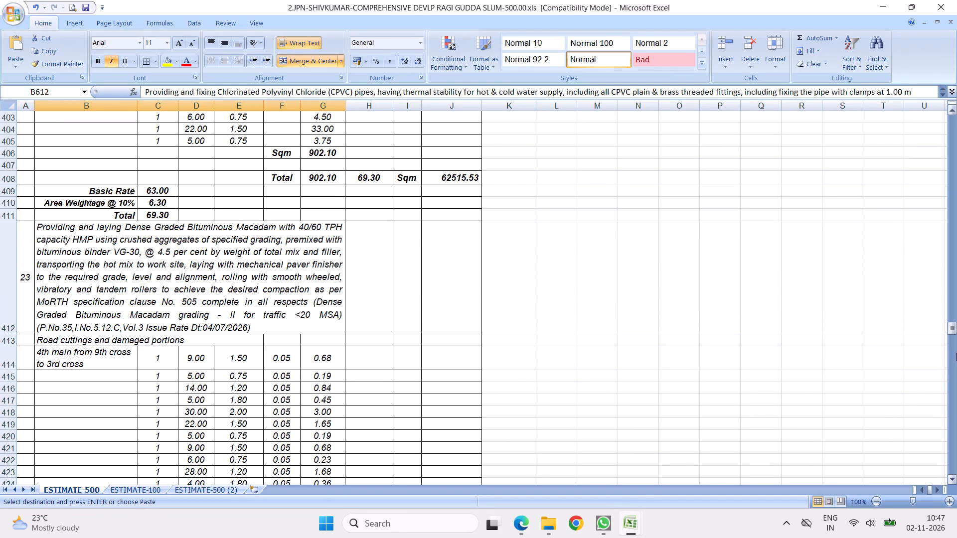
left_click_drag(950, 329, 956, 29)
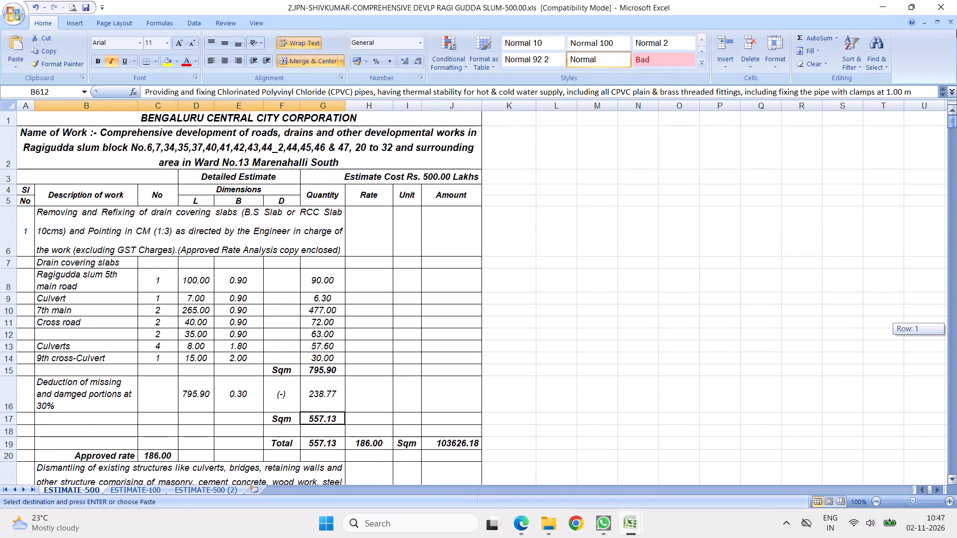
left_click_drag(956, 29, 956, 25)
scroll(307, 264, "down", 4)
scroll(279, 300, "down", 5)
scroll(362, 312, "down", 4)
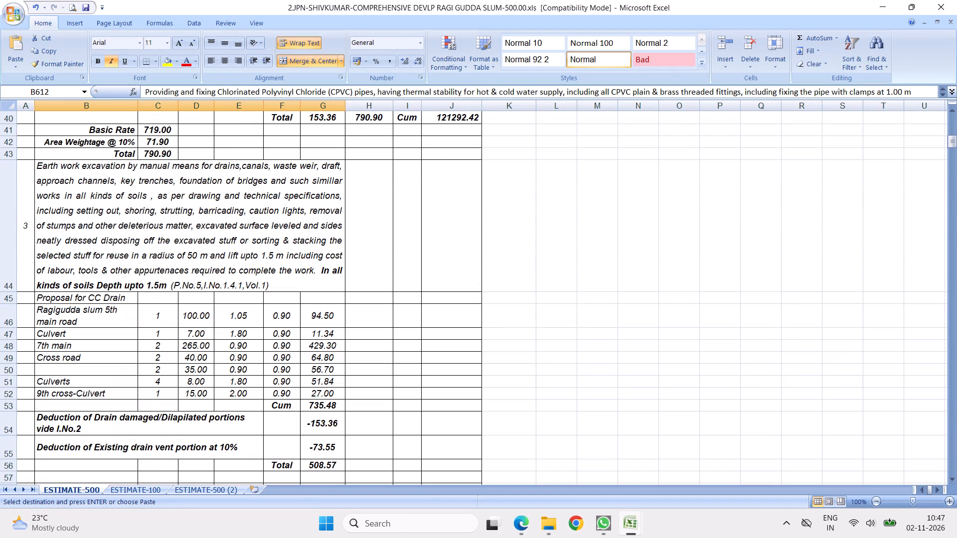
scroll(350, 332, "down", 5)
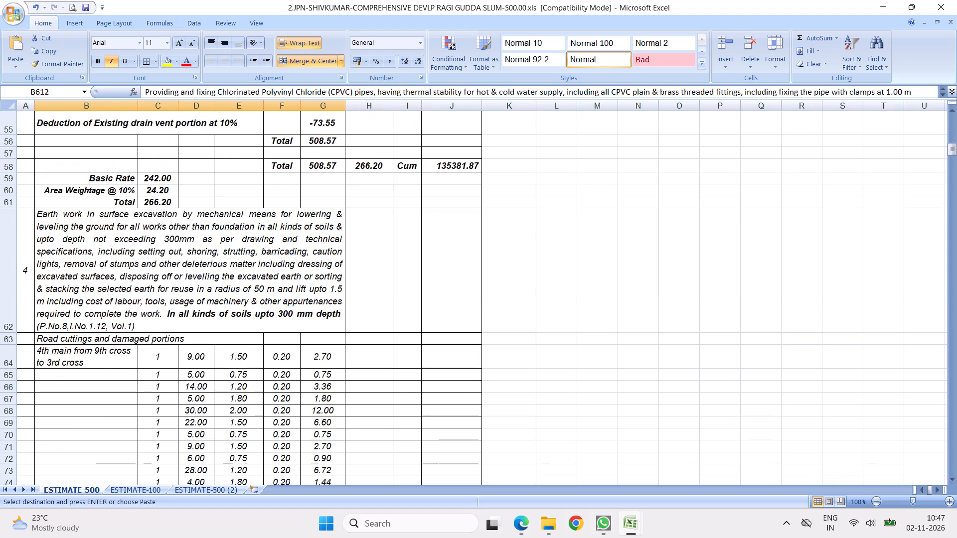
scroll(361, 306, "down", 5)
scroll(325, 282, "down", 6)
scroll(271, 294, "down", 5)
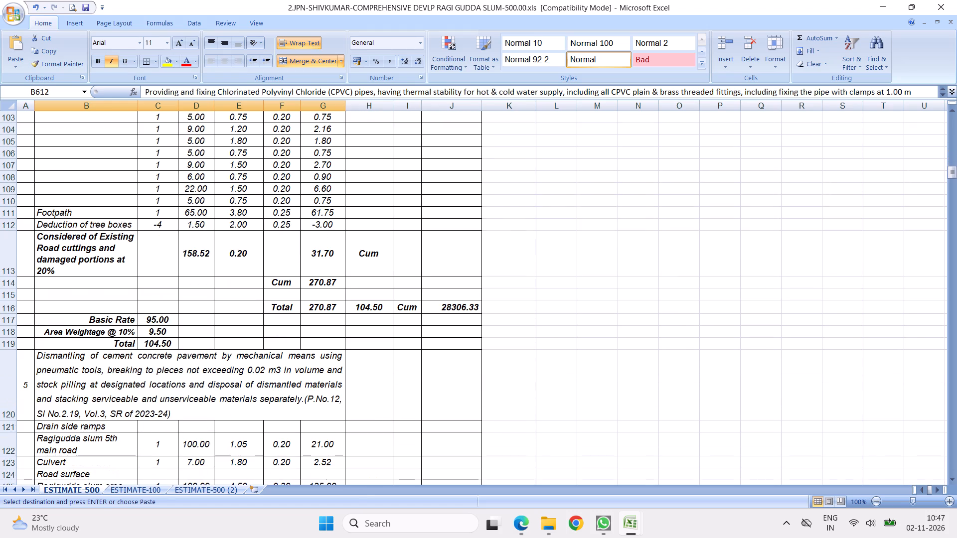
scroll(229, 283, "down", 3)
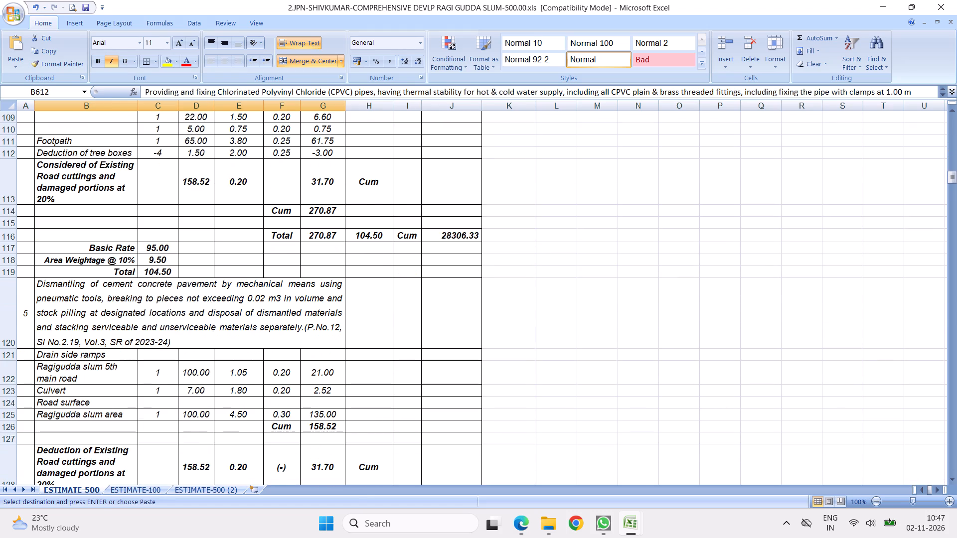
scroll(255, 278, "down", 13)
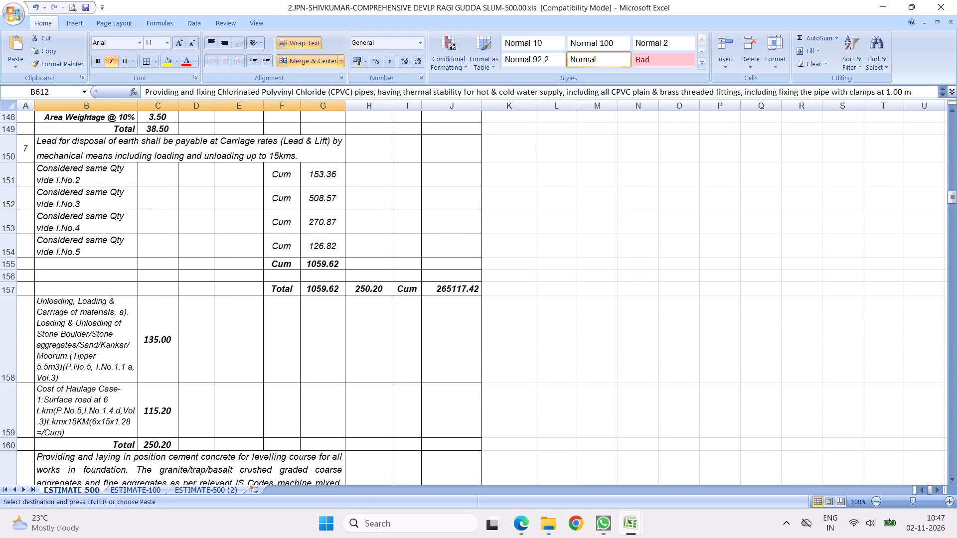
scroll(104, 222, "up", 1)
left_click(10, 188)
right_click(10, 188)
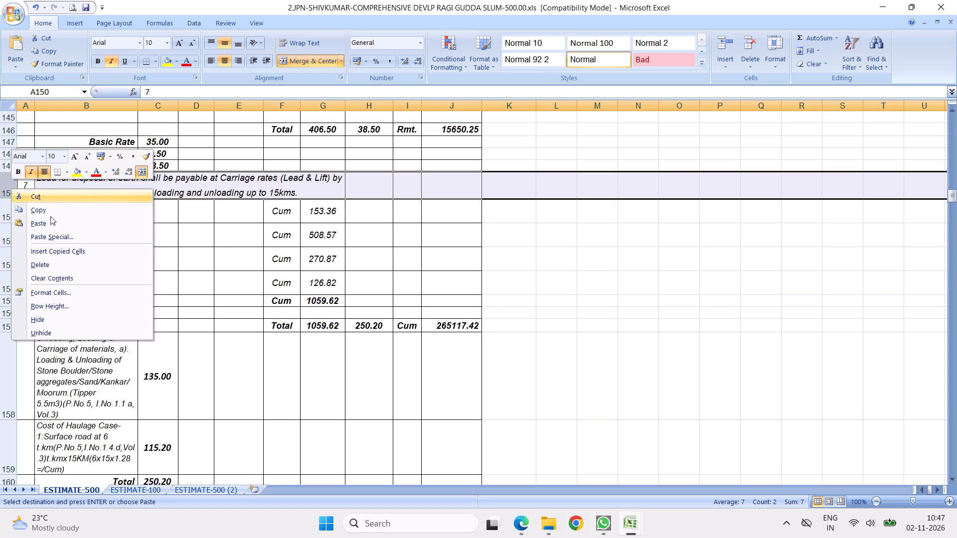
left_click(77, 252)
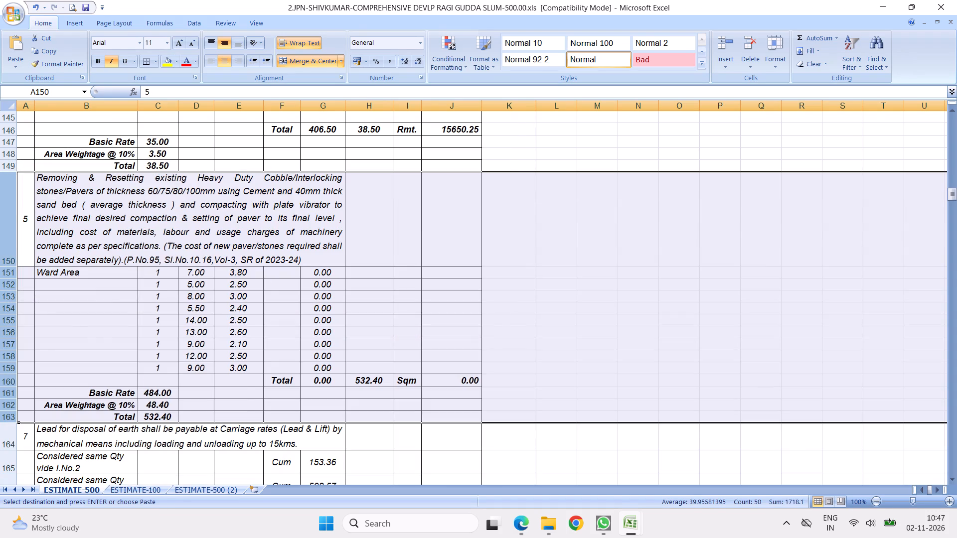
Copy the descriptions, numbers, lengths and breadths of item 4's Footpath and Deduction of tree boxes rows into the paver item's first two measurement rows.
scroll(225, 260, "up", 13)
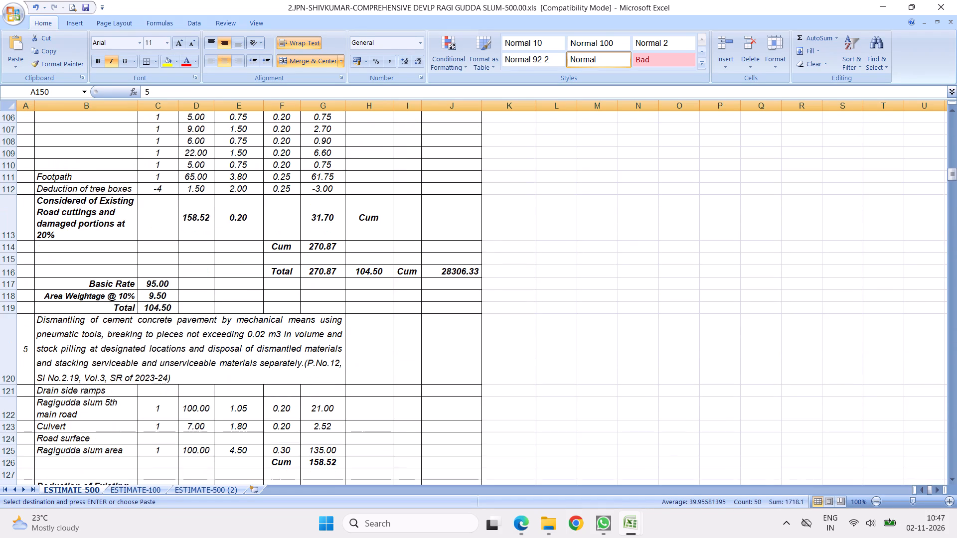
left_click_drag(48, 176, 265, 177)
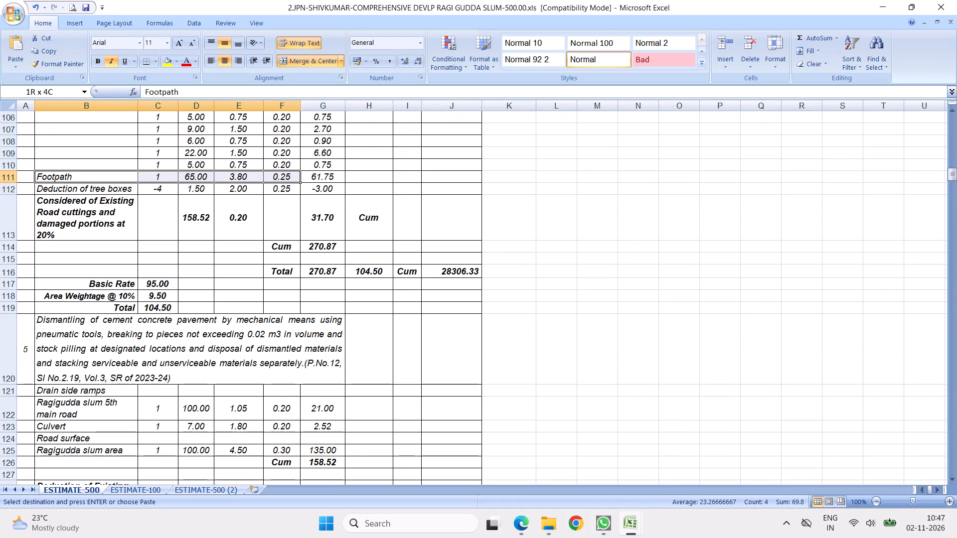
left_click_drag(265, 177, 242, 194)
right_click(225, 186)
left_click(253, 205)
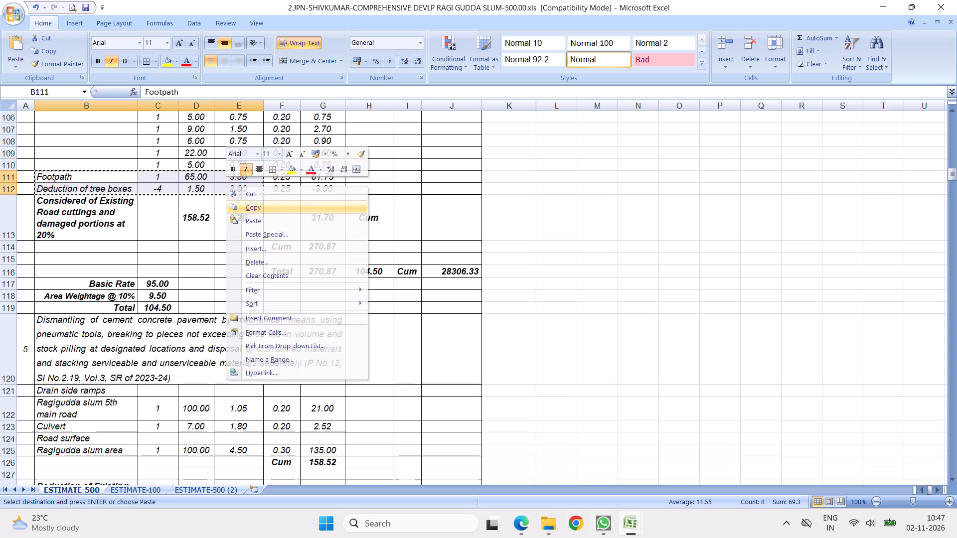
scroll(268, 277, "down", 15)
scroll(213, 206, "up", 2)
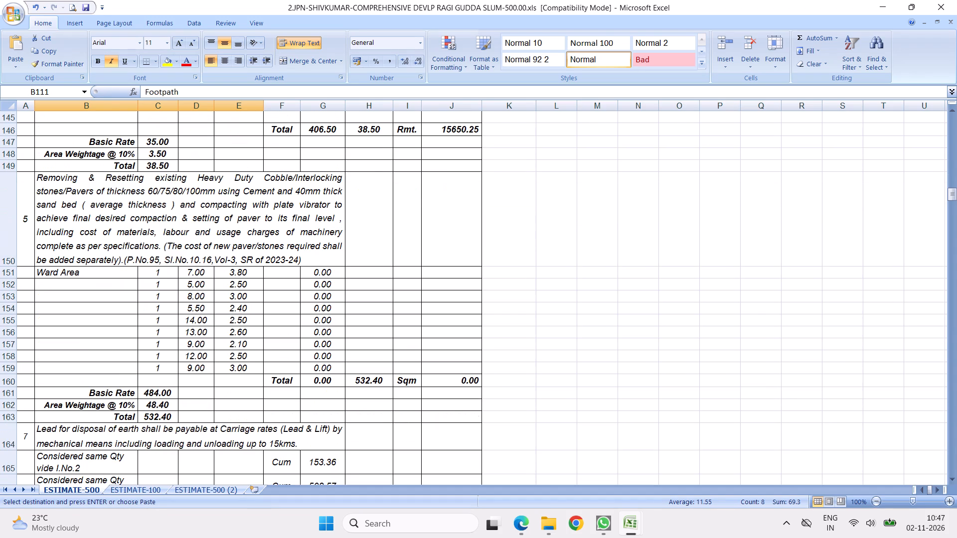
right_click(70, 270)
left_click(93, 305)
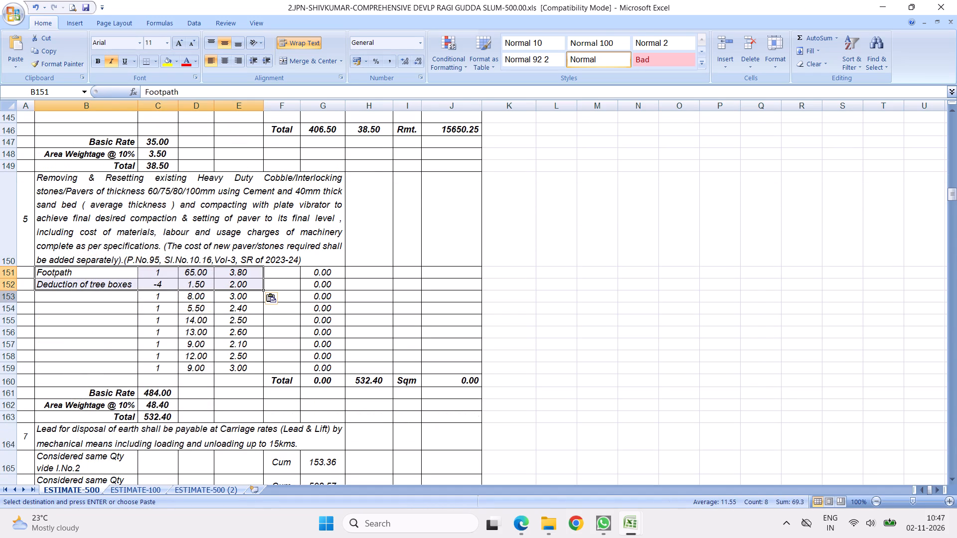
Clear the contents of the paver item's leftover measurement rows 153 to 159.
left_click_drag(9, 297, 7, 373)
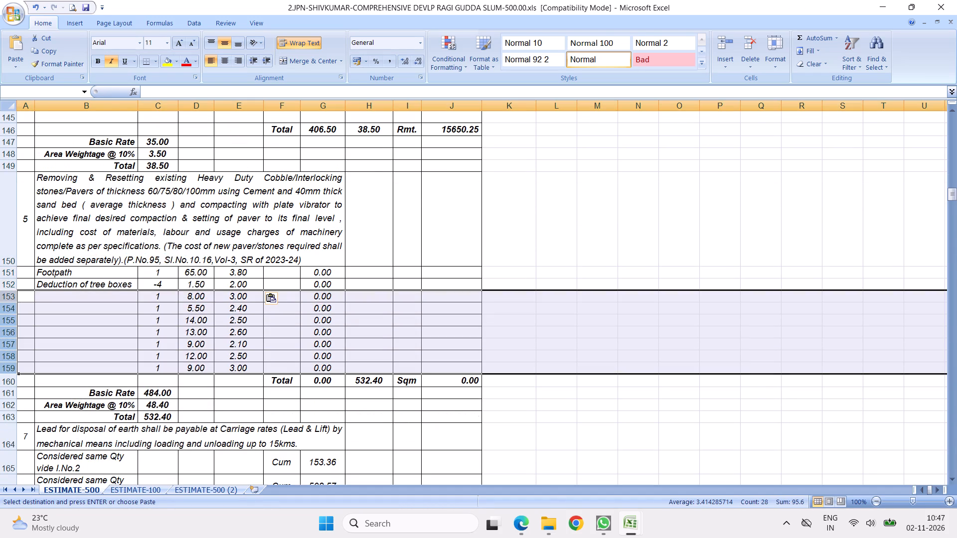
key("Delete")
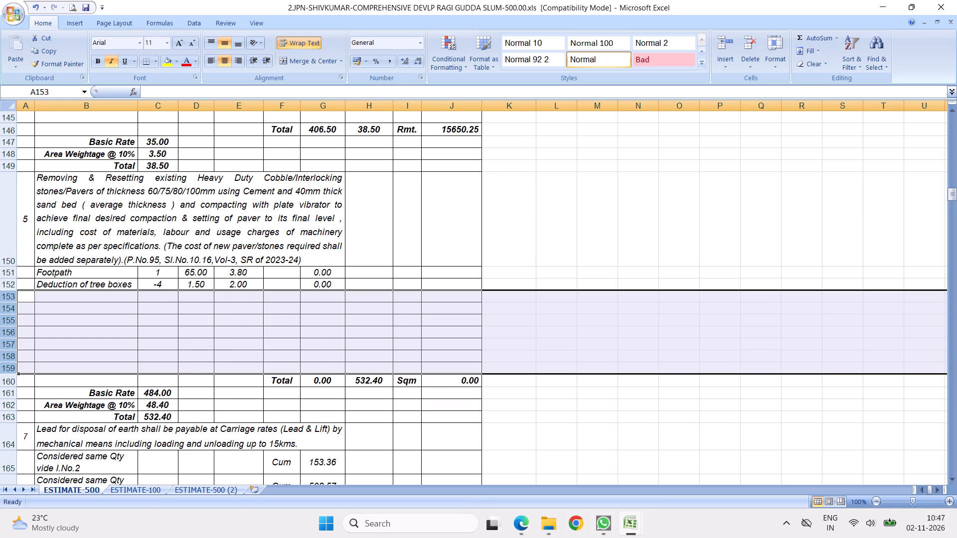
Change the Footpath quantity formula to =C151*D151*E151, extend it to the tree boxes deduction, and sum both quantities in the row below.
left_click(327, 274)
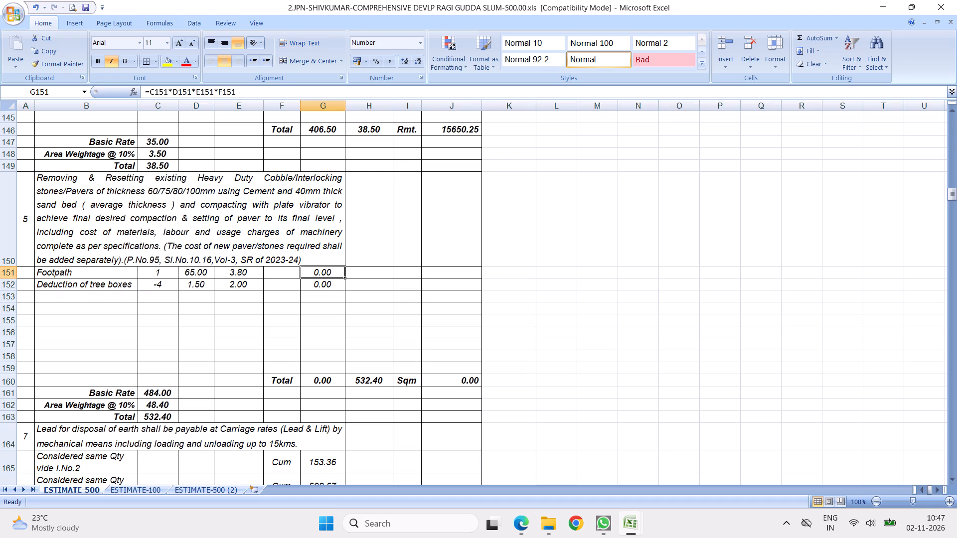
left_click(238, 92)
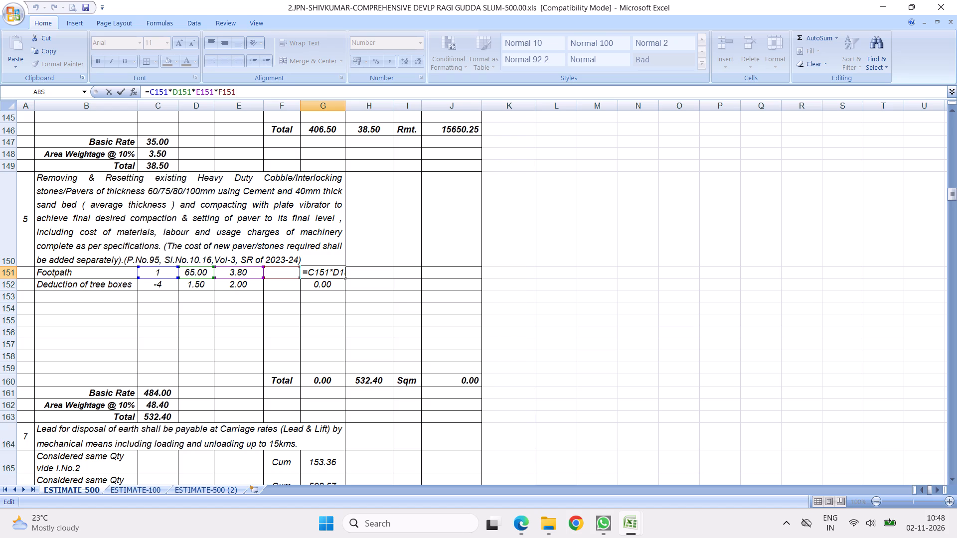
key("BackSpace")
key("BackSpace")
key("BackSpace")
key("BackSpace")
key("BackSpace")
key("Return")
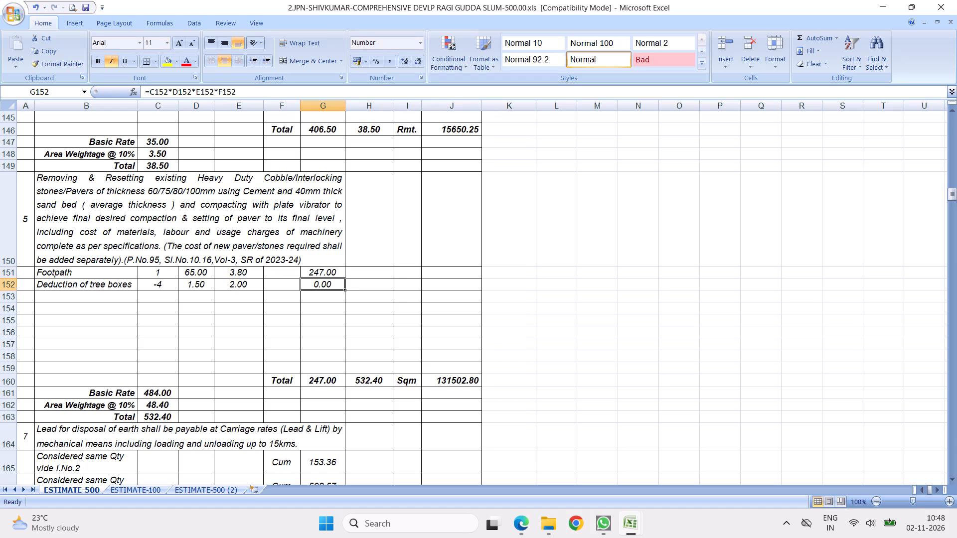
left_click(316, 272)
left_click_drag(346, 278, 346, 279)
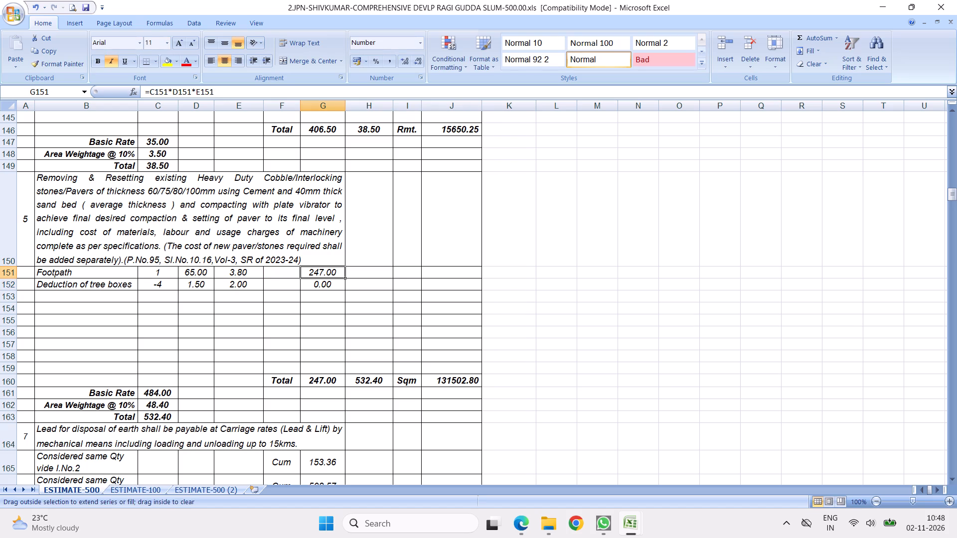
left_click_drag(346, 279, 339, 290)
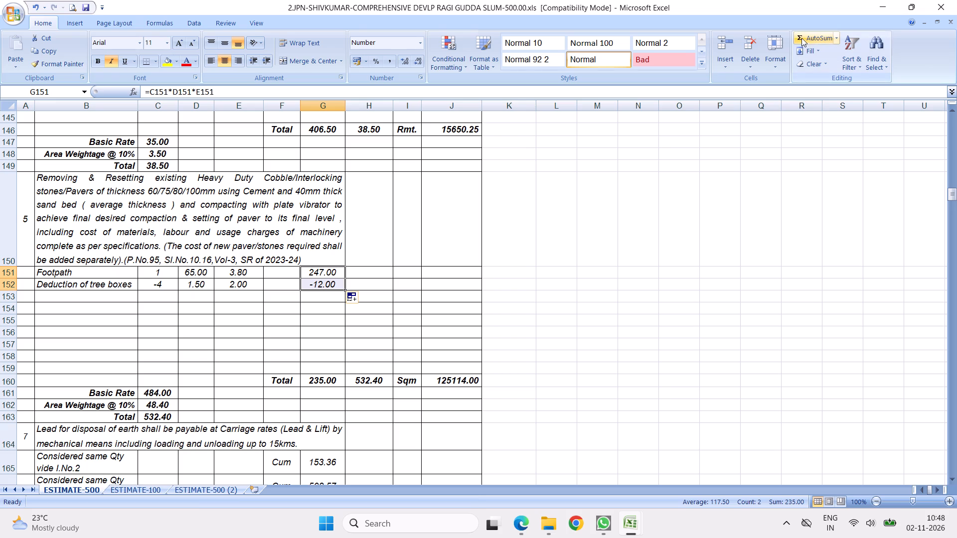
left_click(801, 37)
Copy the kerb stone item's subtotal and 40% damaged material deduction rows 142 to 145 to row 154, and delete the redundant sum row 153.
scroll(246, 272, "up", 9)
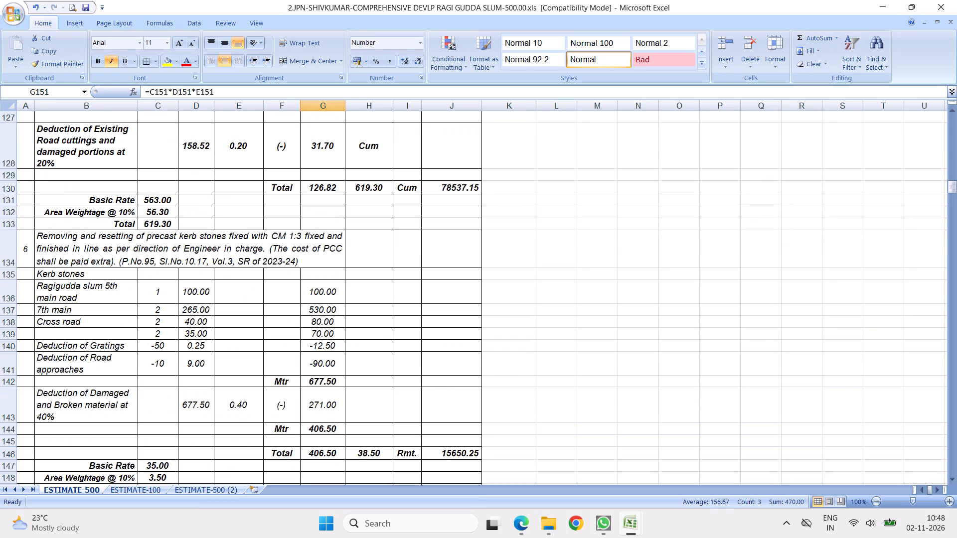
scroll(176, 343, "down", 2)
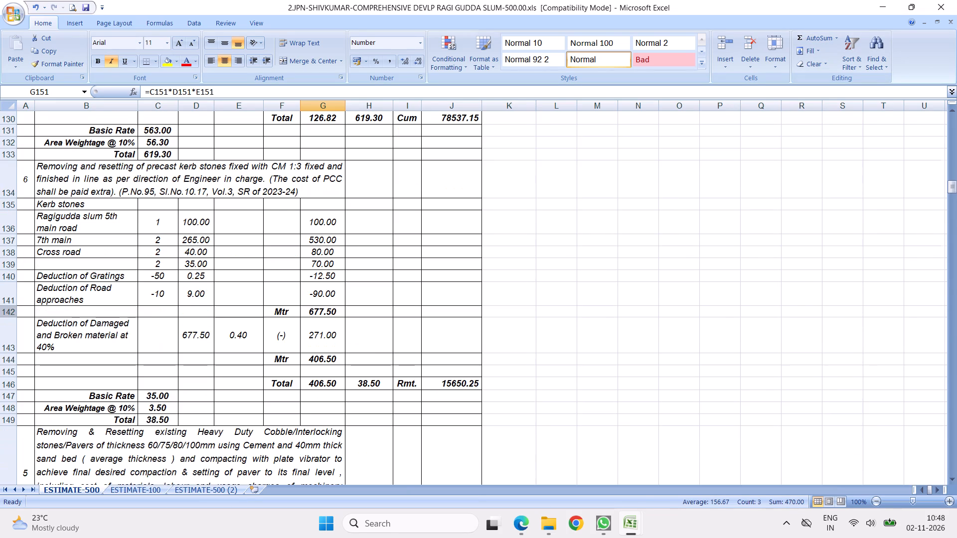
left_click_drag(8, 313, 9, 366)
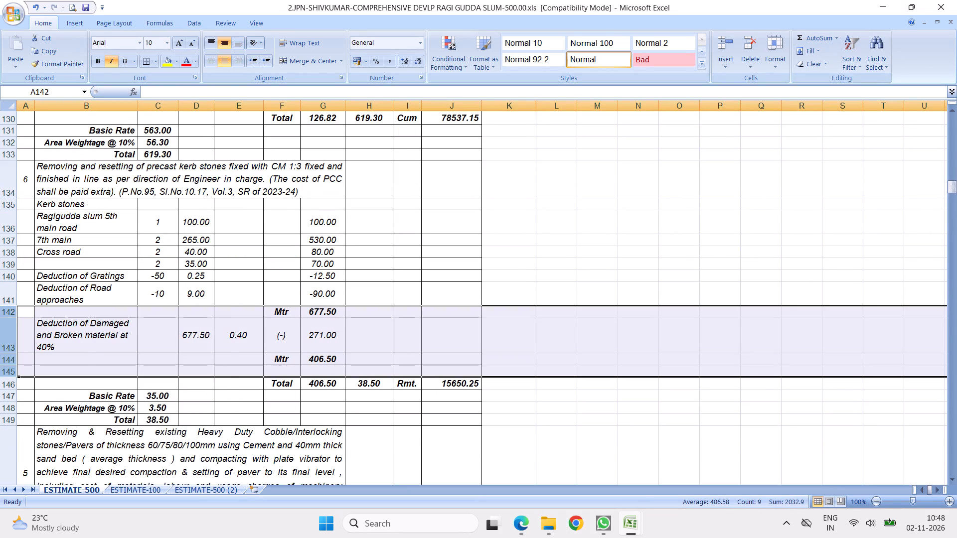
right_click(86, 336)
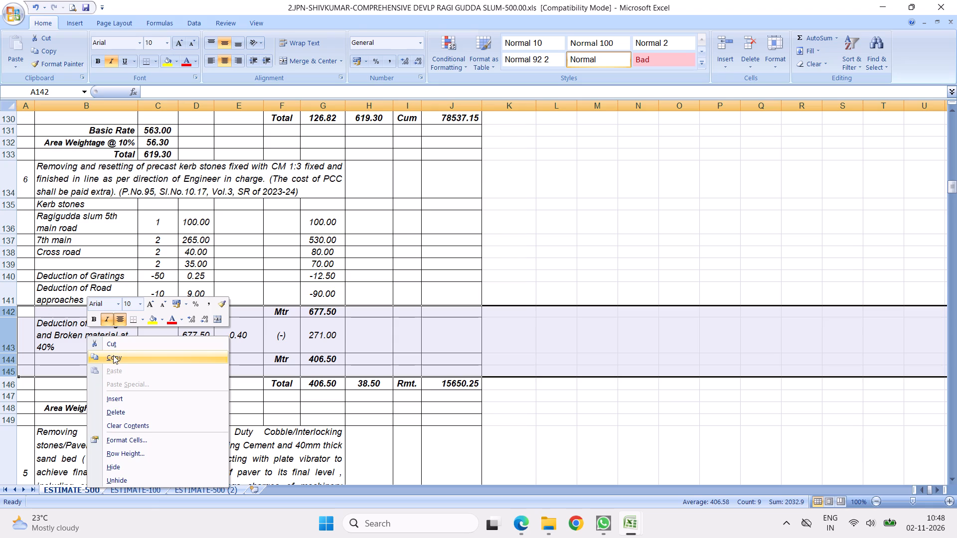
left_click(113, 358)
scroll(164, 329, "down", 4)
scroll(190, 273, "down", 2)
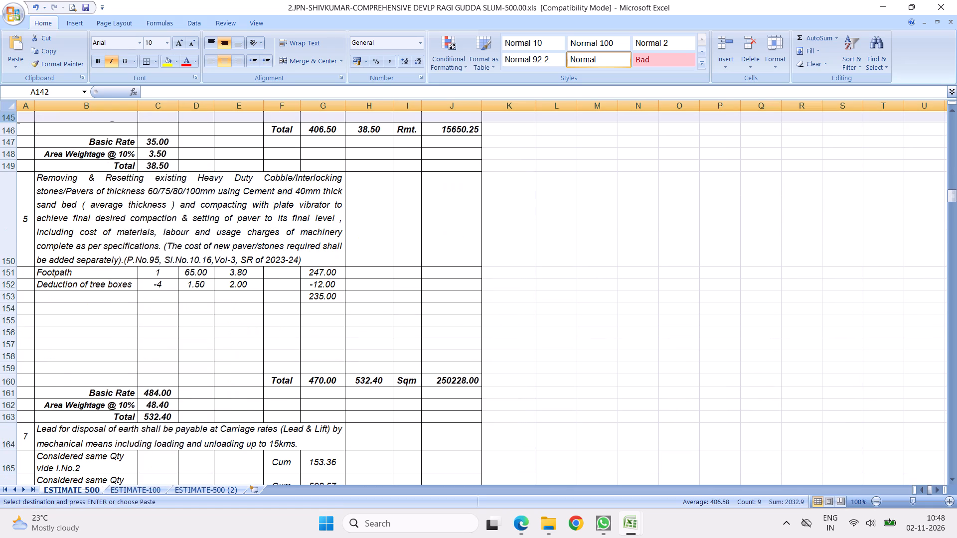
right_click(9, 272)
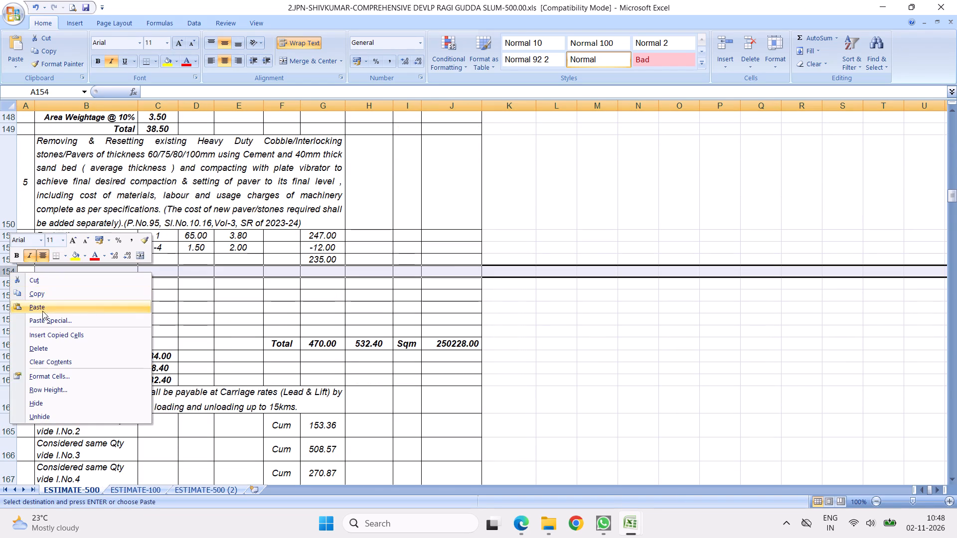
left_click(34, 306)
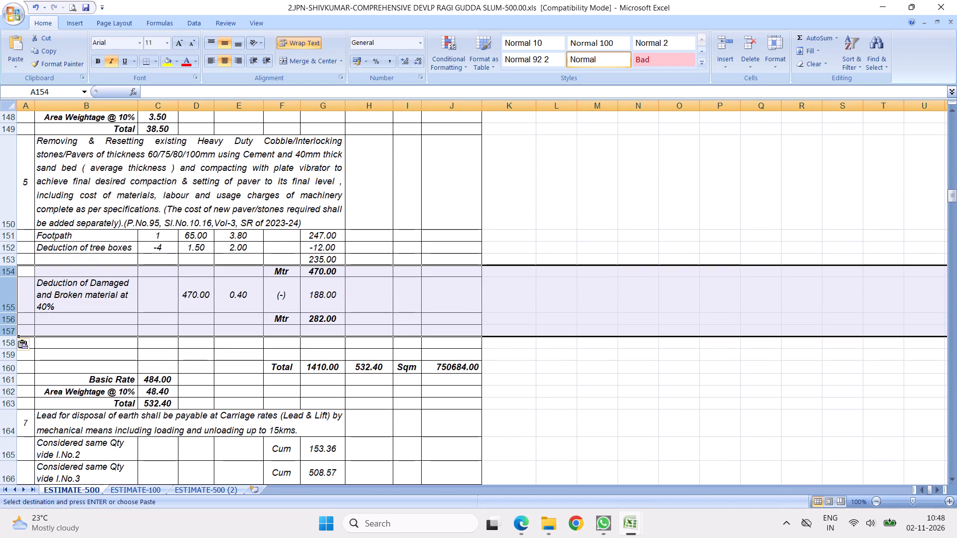
left_click(10, 259)
right_click(10, 259)
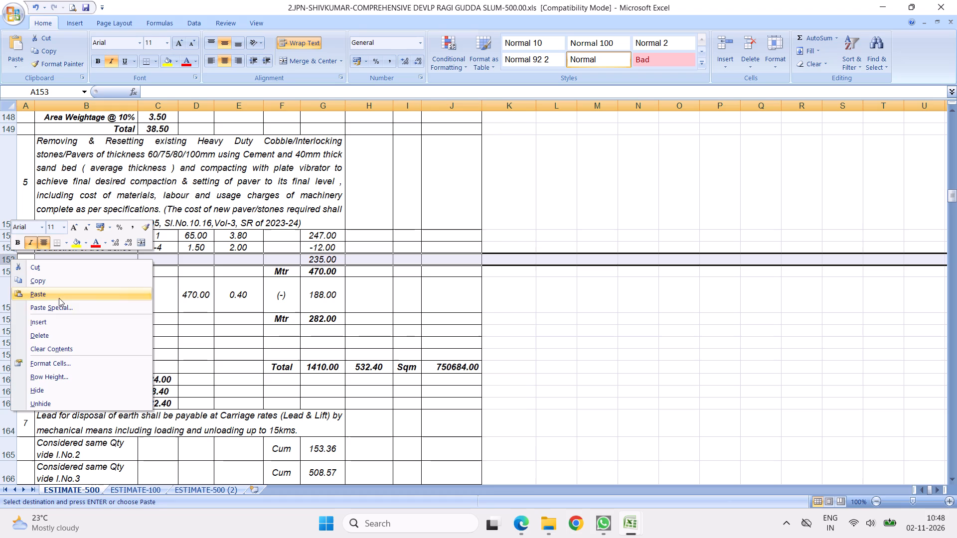
left_click(44, 336)
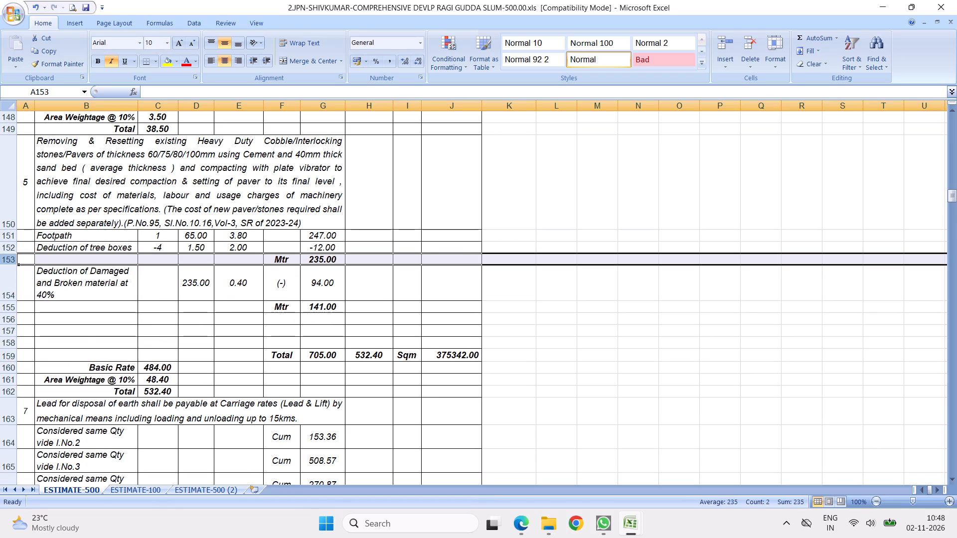
Sum the Footpath and tree boxes deduction quantities into the subtotal cell G153.
left_click_drag(327, 241, 325, 248)
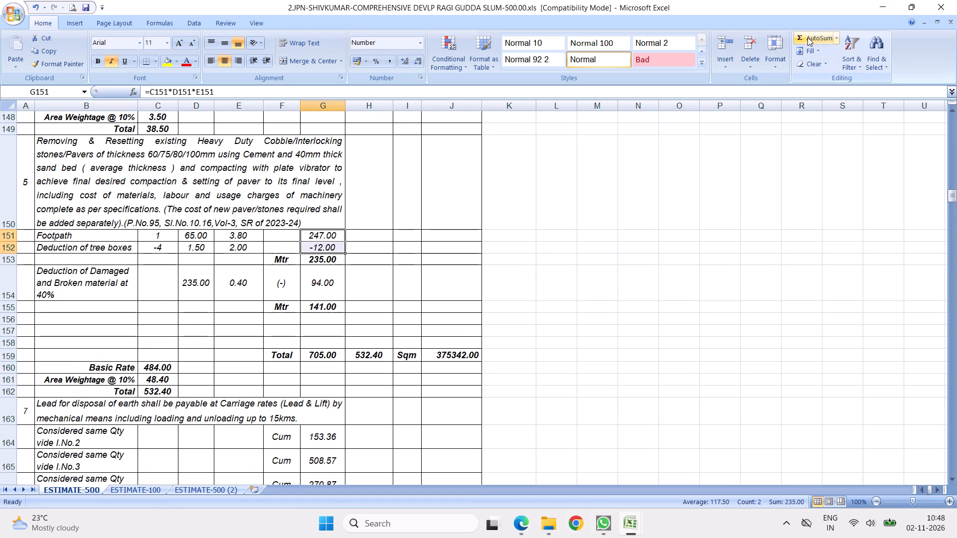
left_click(807, 37)
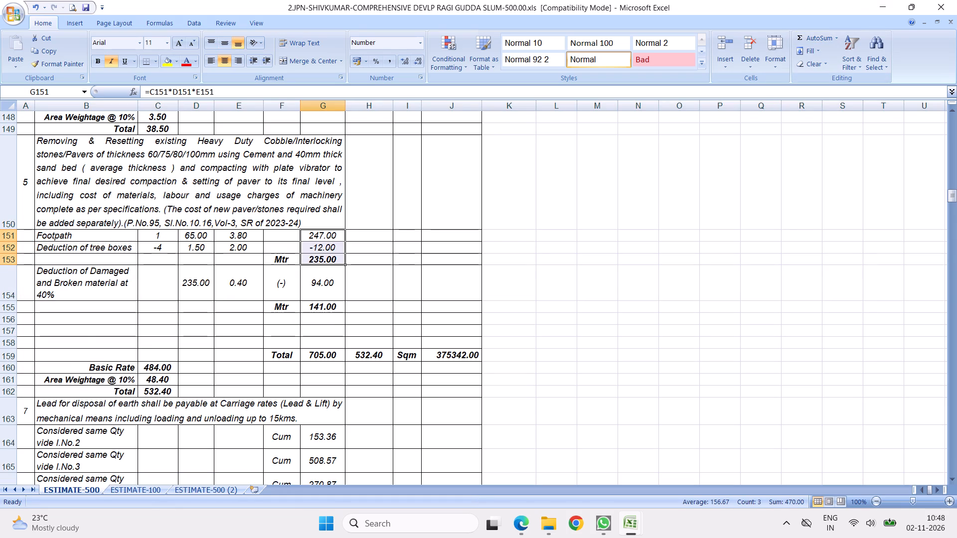
left_click(319, 323)
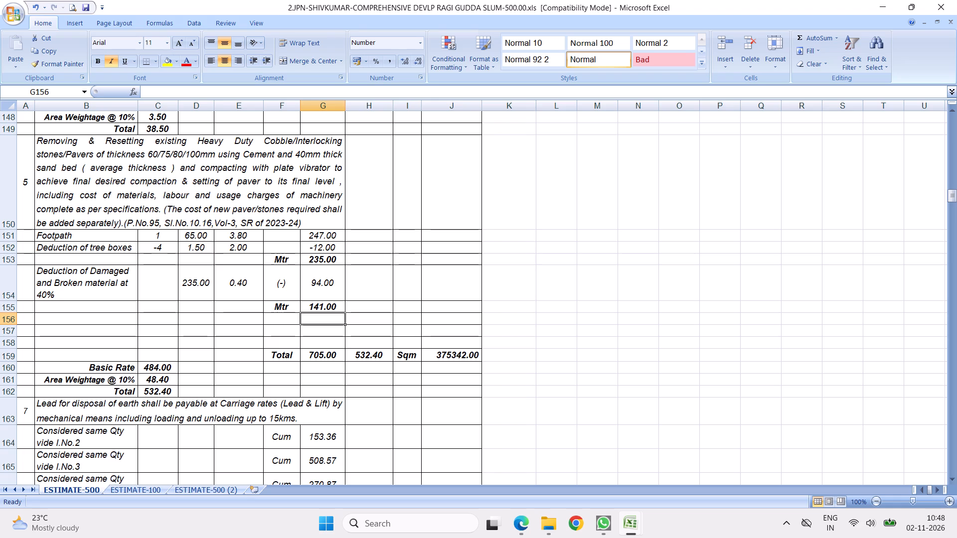
Delete the surplus blank rows 157 and 158 above the paver item's Total row.
left_click_drag(11, 331, 10, 342)
right_click(54, 337)
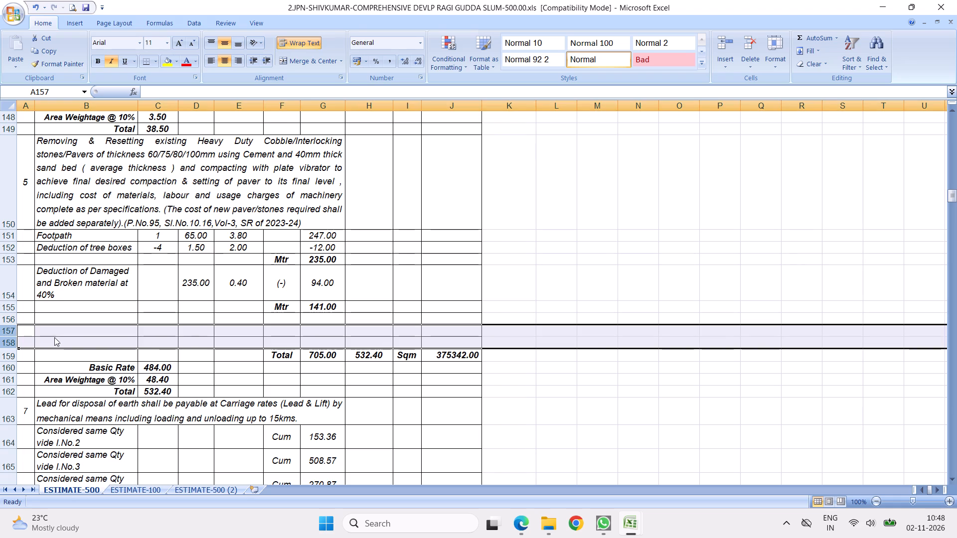
left_click(85, 406)
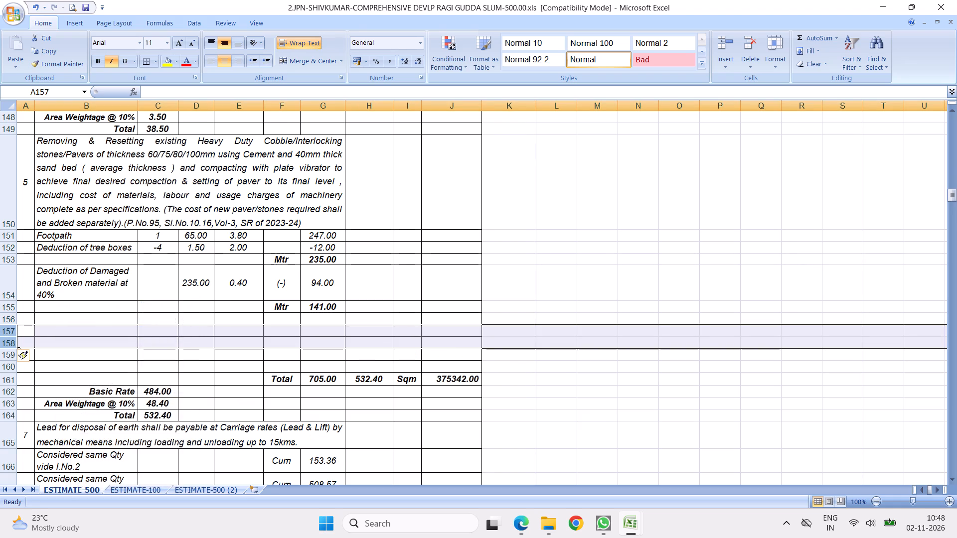
right_click(87, 335)
left_click(118, 410)
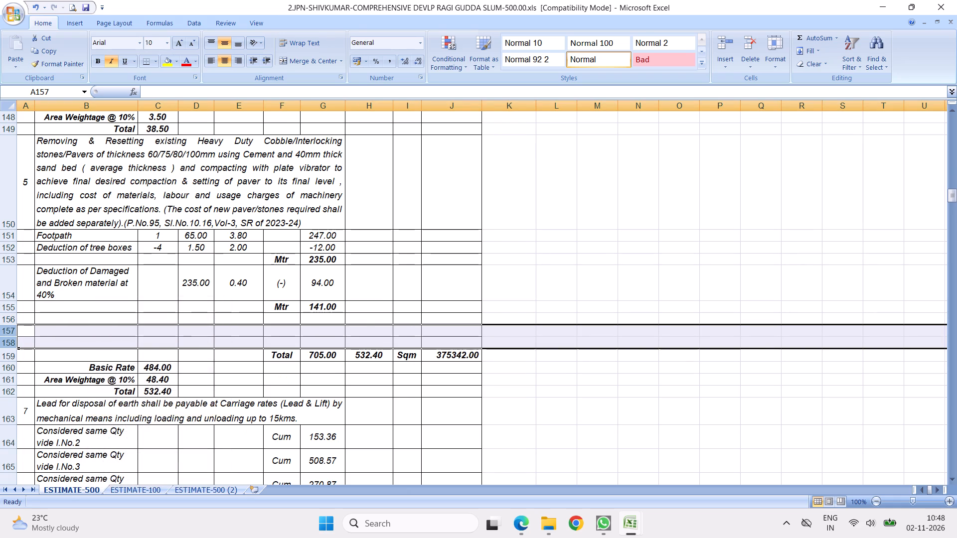
right_click(259, 333)
left_click(286, 411)
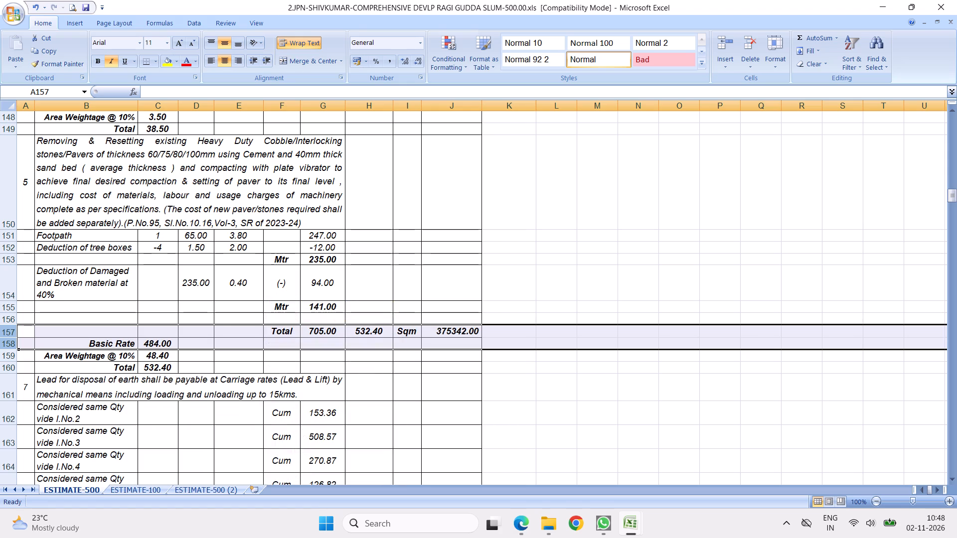
Link the paver item's Total quantity to the net quantity after the 40% deduction with =G155.
left_click(330, 332)
key("equal")
left_click(324, 308)
key("Return")
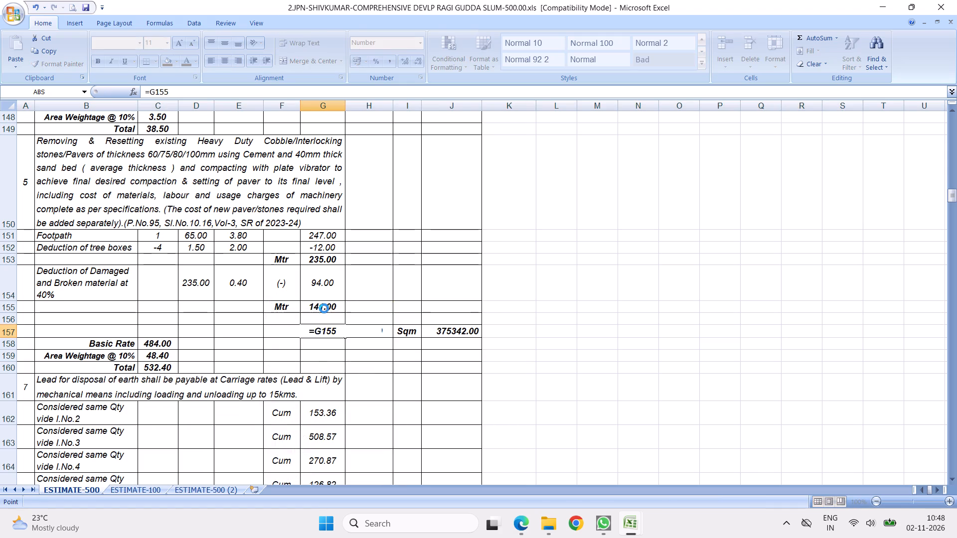
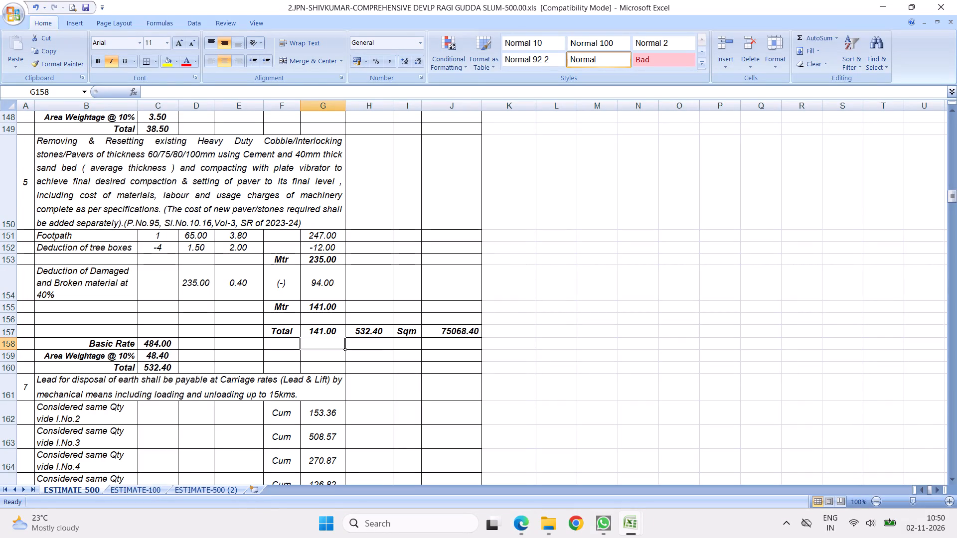
Copy the 60mm precast interlocking blocks item, rows 366 to 371, from the 2-IMPROVEMENTS workbook and insert it above the Lead for disposal item at row 161.
left_click(104, 283)
left_click(153, 184)
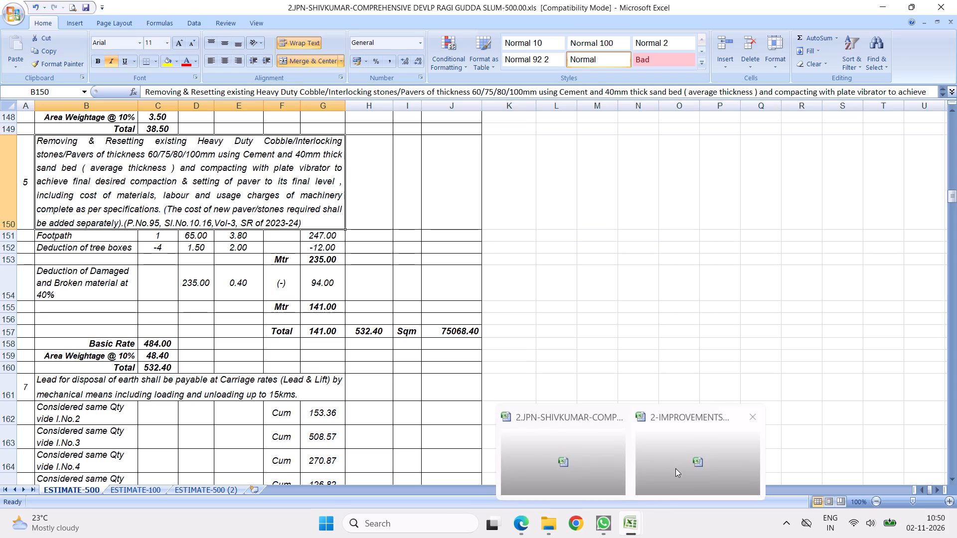
left_click(675, 465)
scroll(310, 328, "down", 4)
left_click(212, 227)
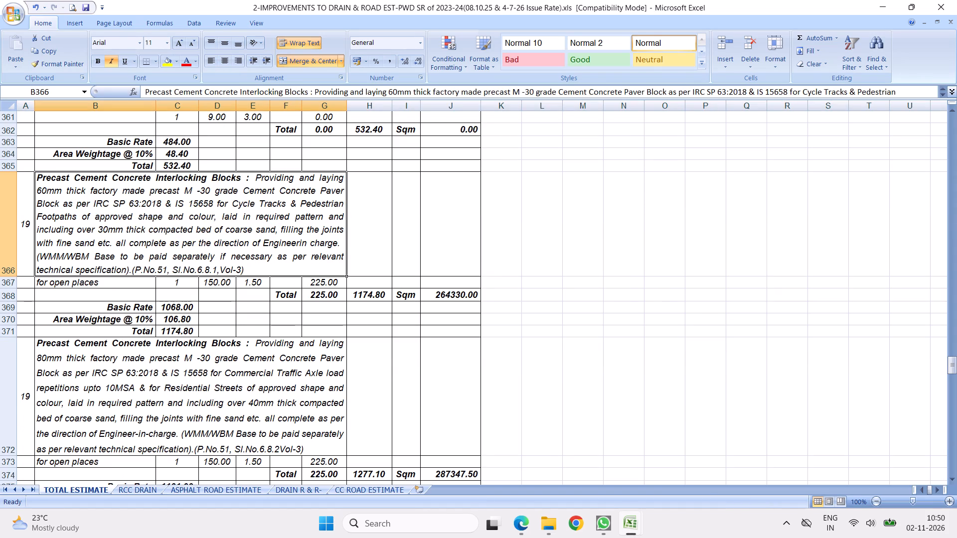
left_click_drag(0, 254, 2, 285)
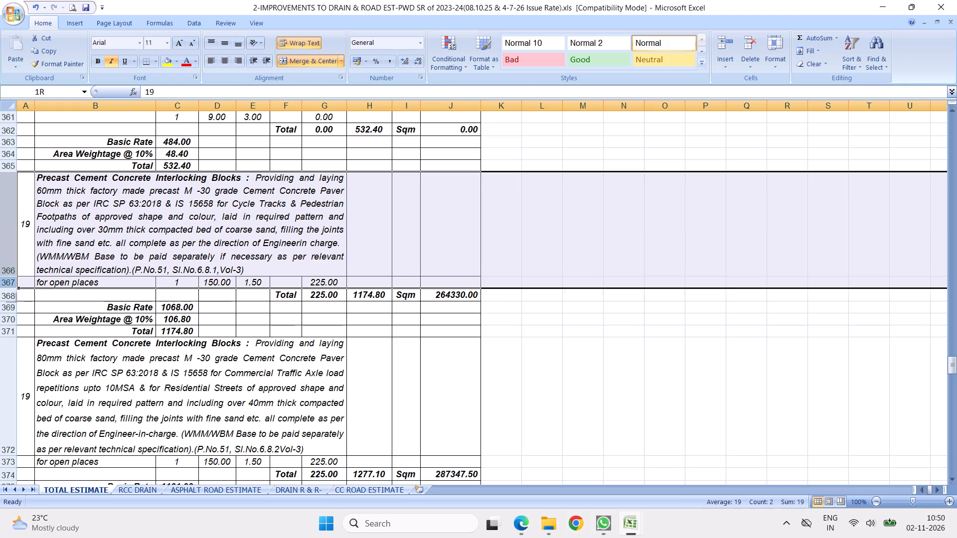
left_click_drag(2, 285, 1, 334)
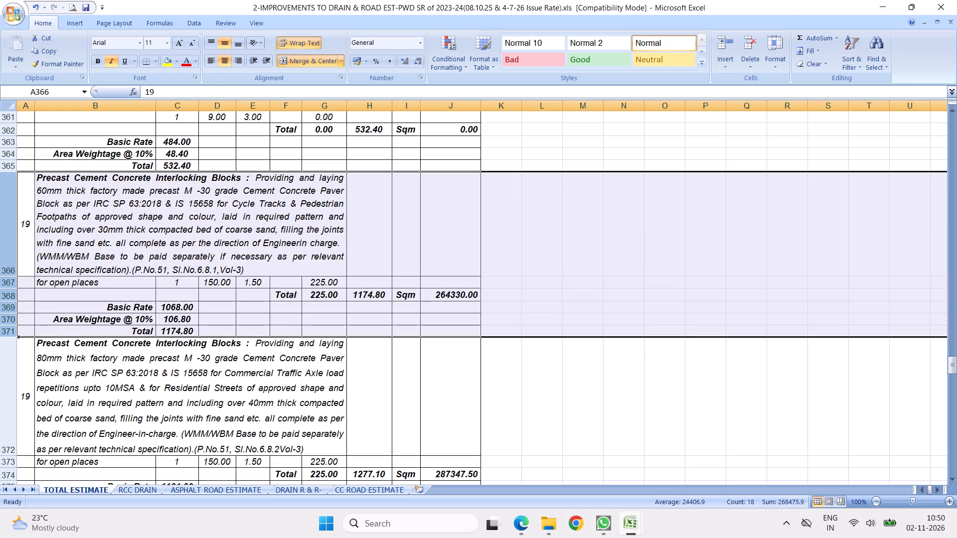
right_click(129, 223)
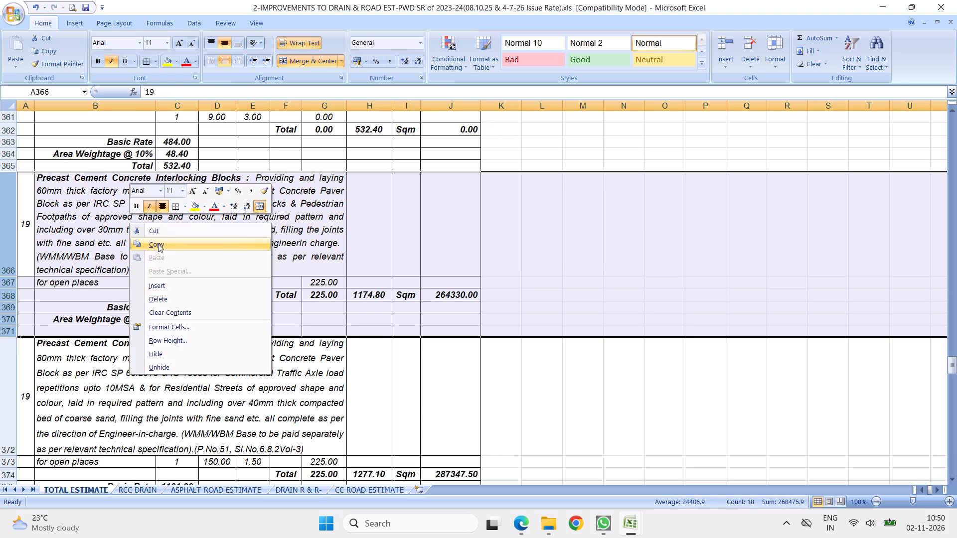
left_click(156, 245)
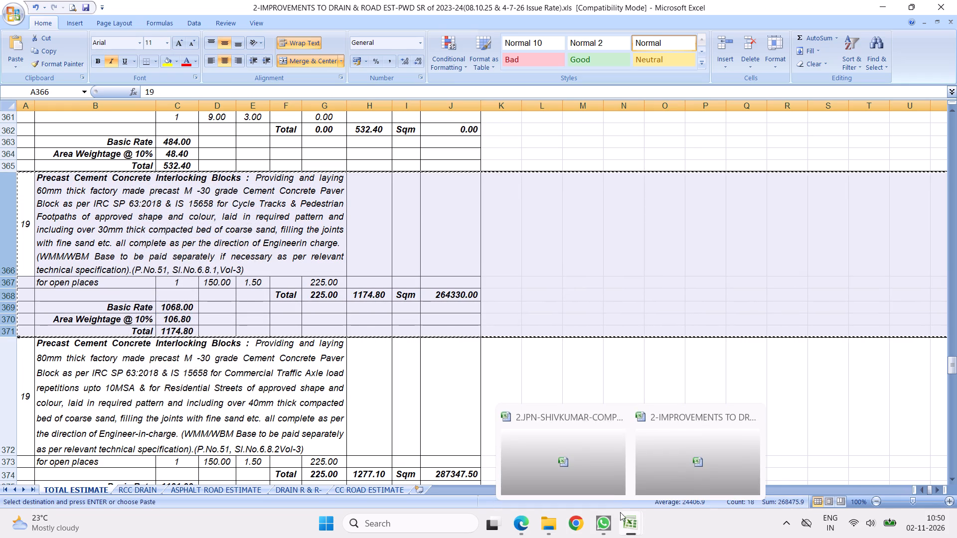
left_click(590, 460)
scroll(128, 316, "down", 3)
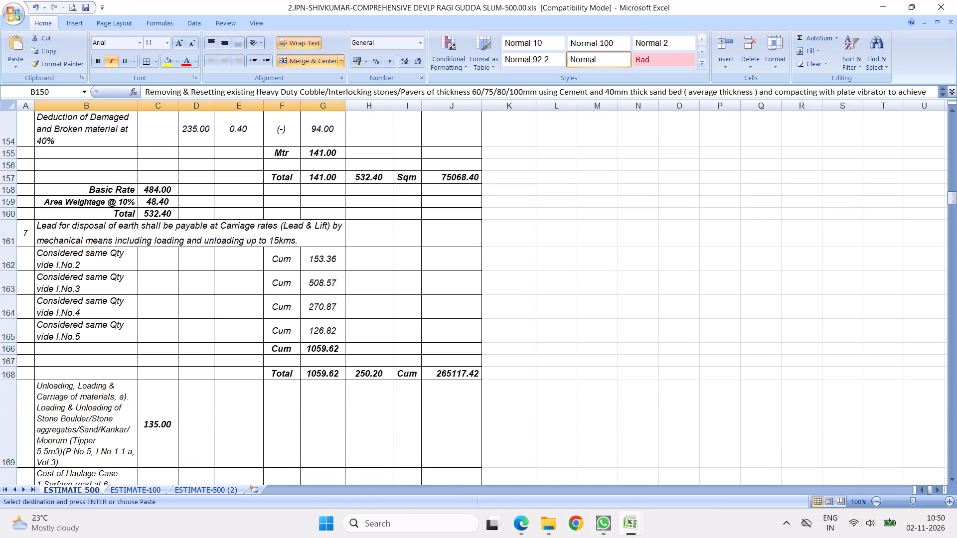
right_click(7, 177)
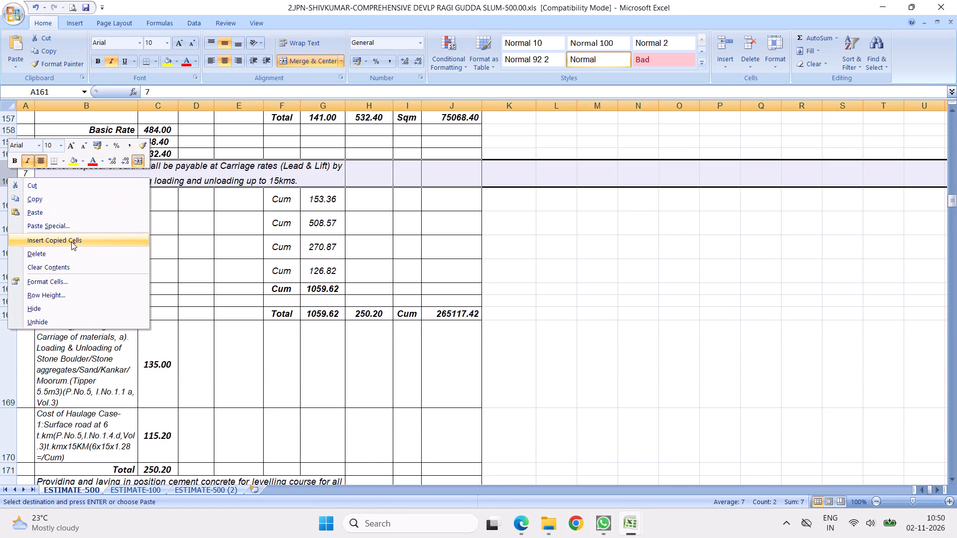
left_click(71, 241)
Replace the new interlocking blocks item's "for open places" row 162 with a copy of the 40% damaged material deduction row 154.
scroll(184, 175, "up", 2)
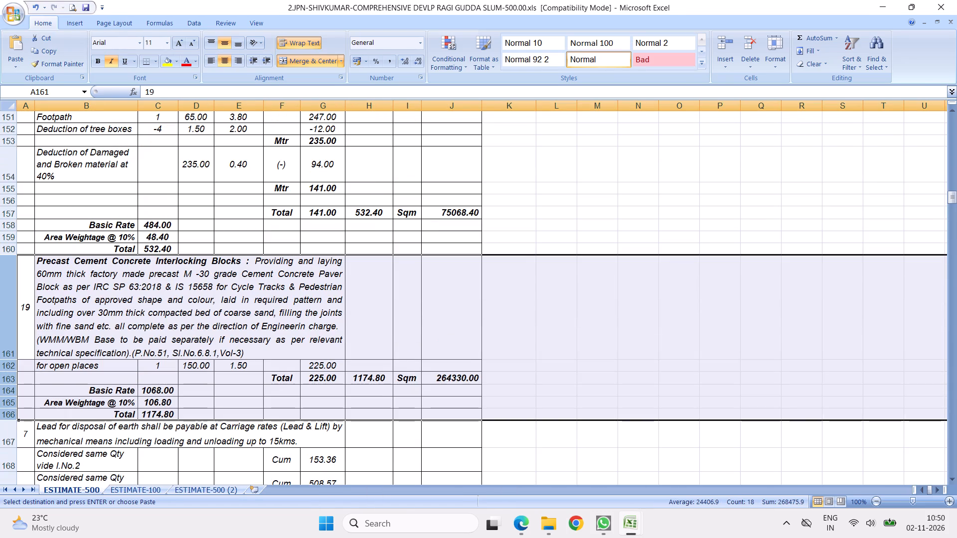
left_click(0, 163)
right_click(0, 163)
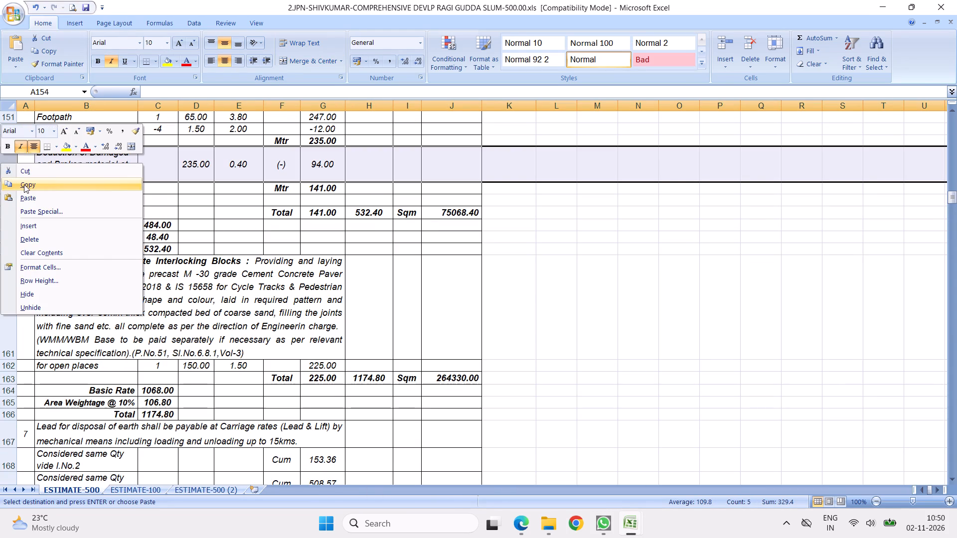
left_click(25, 183)
right_click(9, 367)
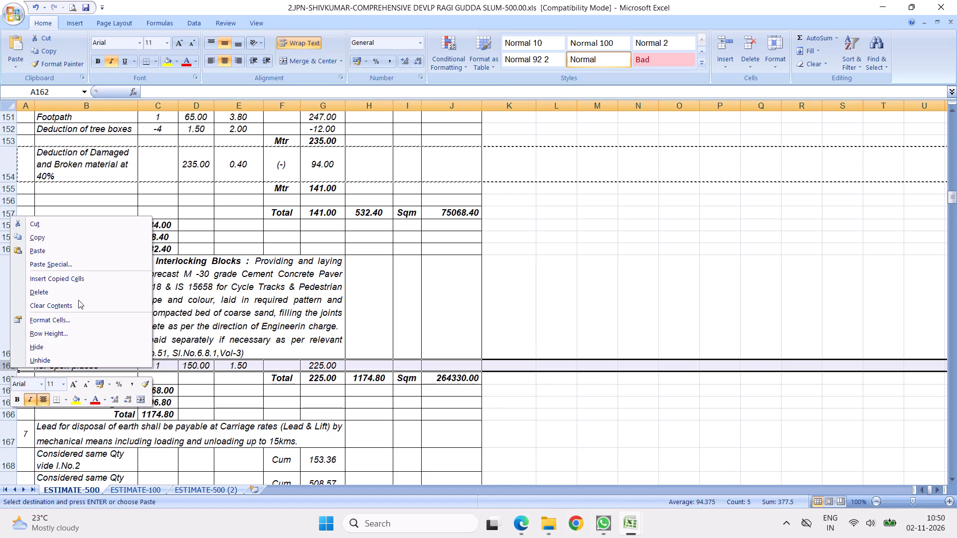
left_click(40, 251)
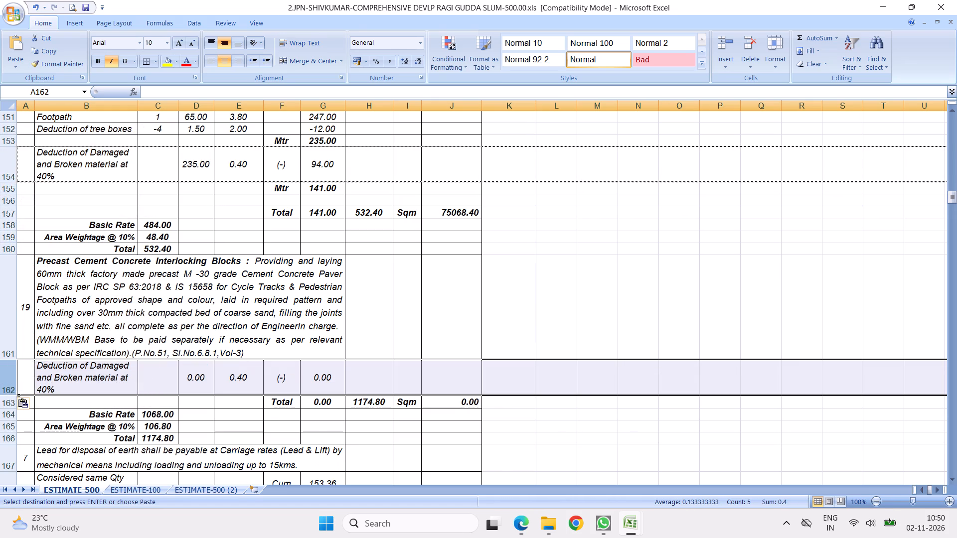
Link the length in D162 to the paver resetting subtotal with =G153 and clear the (-) sign in F162.
left_click(205, 383)
key("equal")
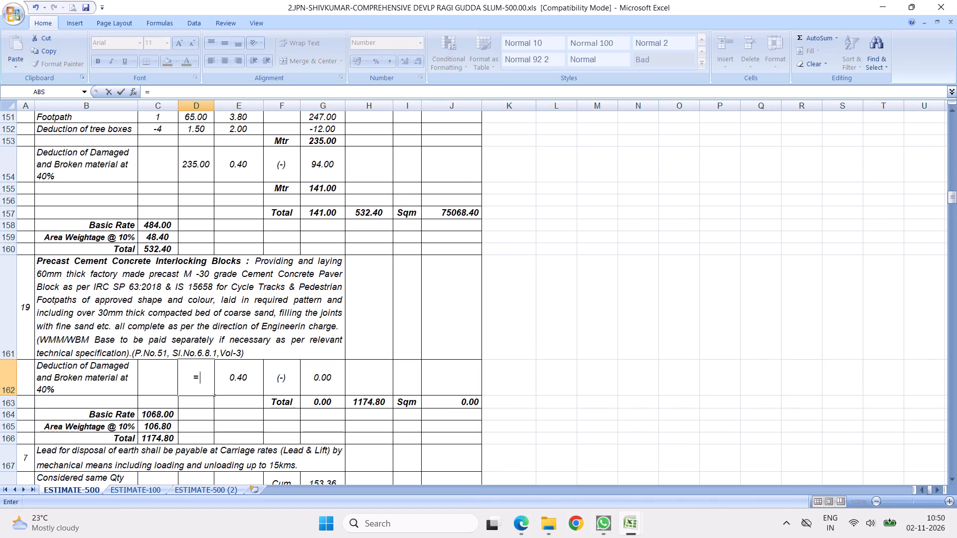
left_click(322, 139)
key("Return")
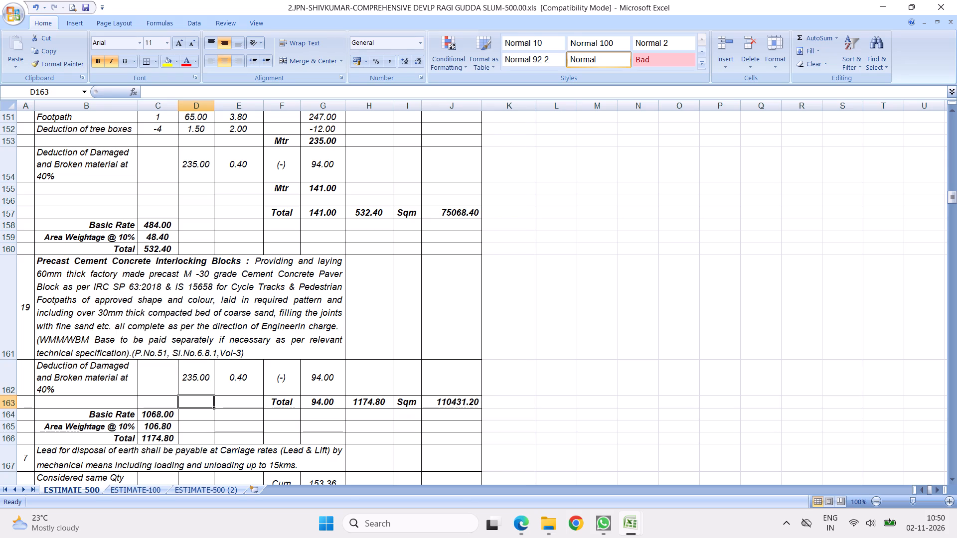
left_click(294, 386)
key("Delete")
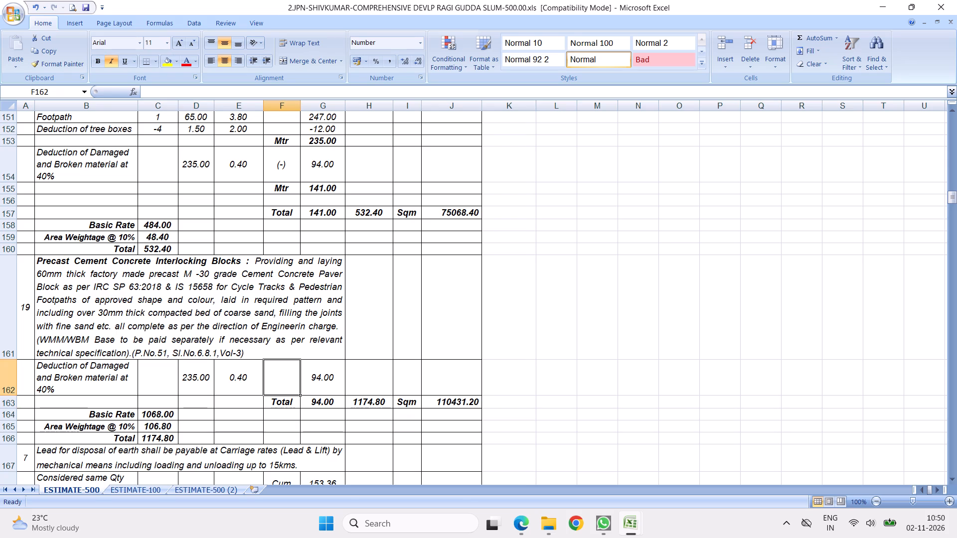
left_click(319, 402)
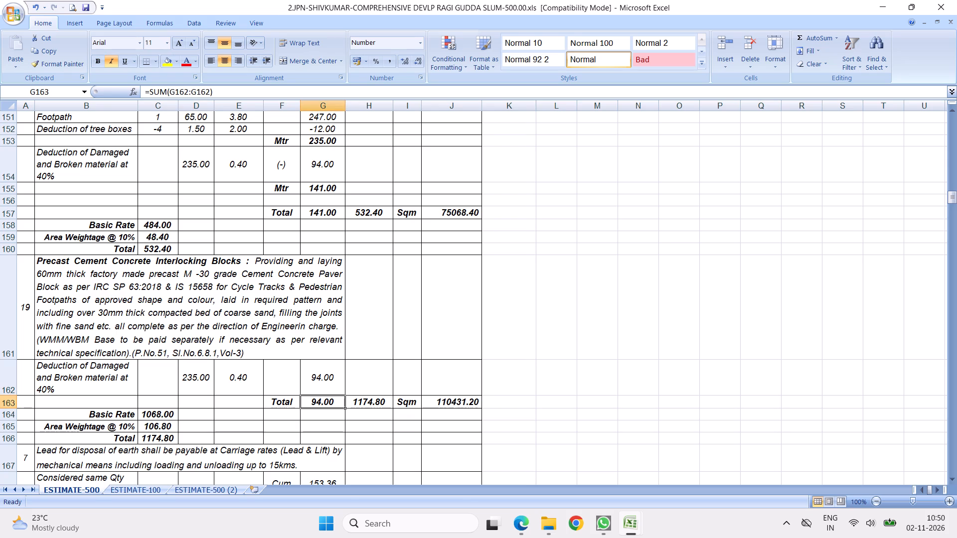
Reword the description in B162 to "Considered of Damaged and Broken material at 40%".
double_click(80, 366)
key("Left")
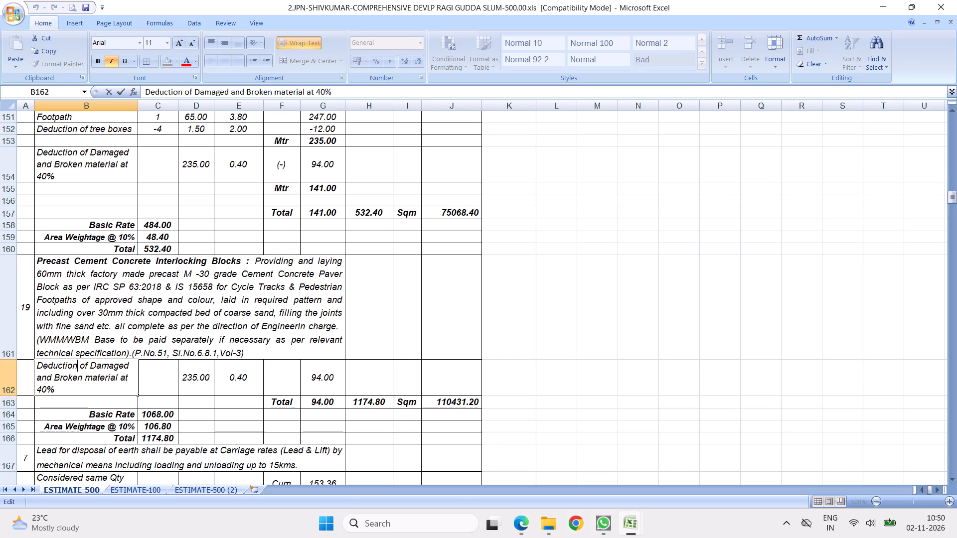
key("BackSpace")
key("BackSpace")
key("BackSpace")
key("BackSpace")
key("BackSpace")
key("BackSpace")
key("BackSpace")
key("BackSpace")
key("BackSpace")
key("BackSpace")
key("BackSpace")
key("BackSpace")
key("BackSpace")
key("BackSpace")
key("shift+c")
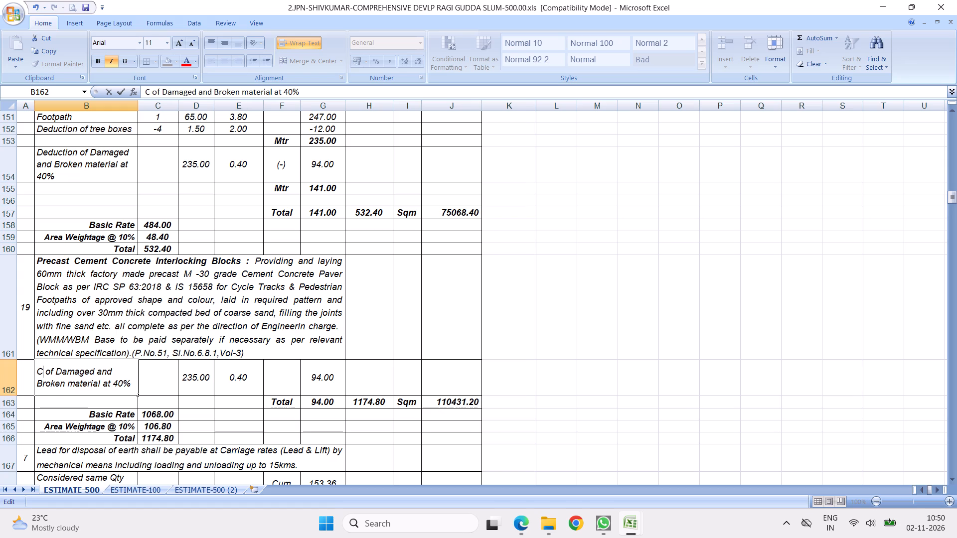
type("onisi")
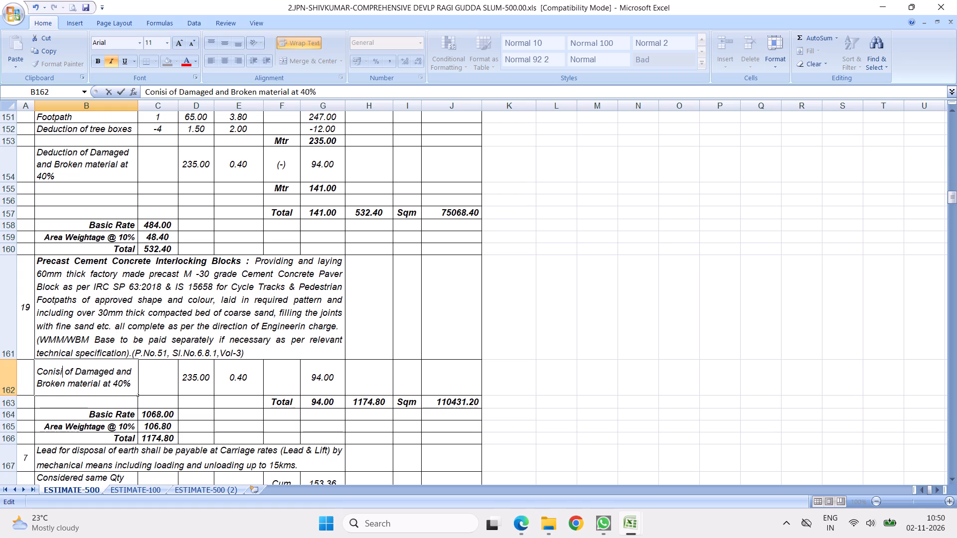
key("BackSpace")
key("BackSpace")
key("BackSpace")
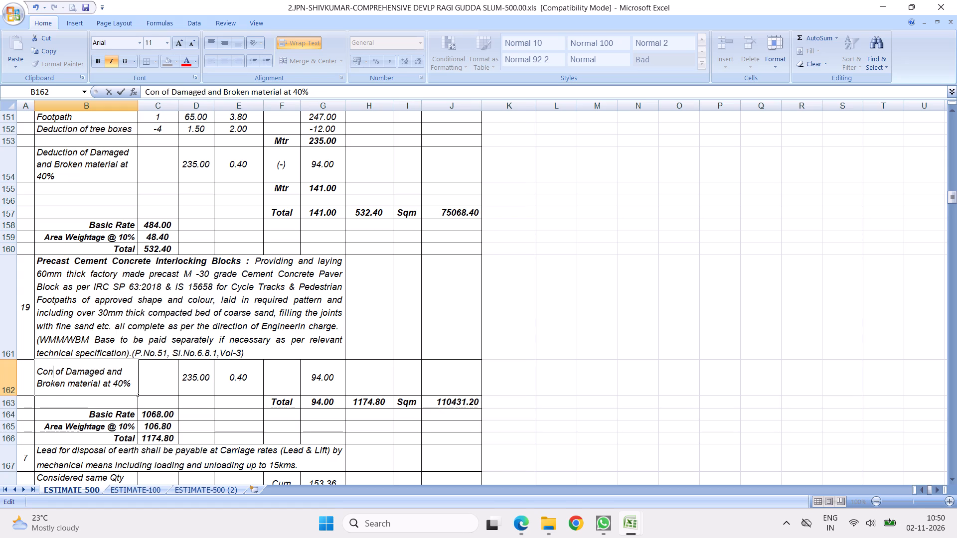
type("sidered")
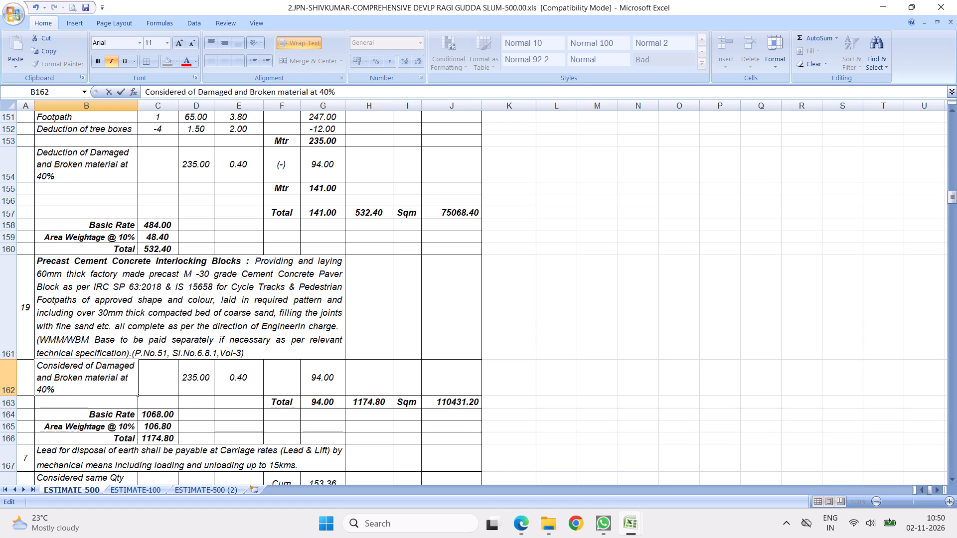
left_click(228, 423)
Check the new interlocking blocks item and the grand total amount at the end of the estimate.
left_click(198, 325)
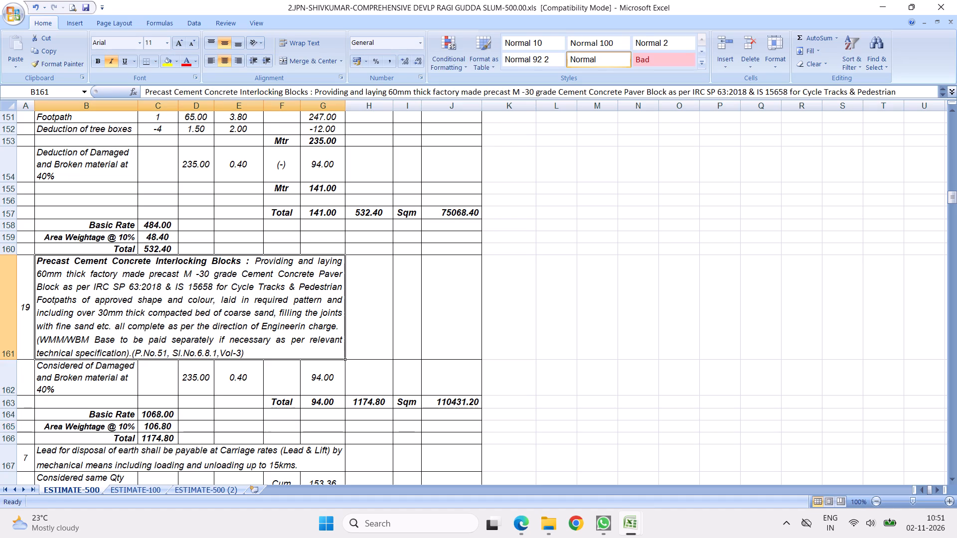
scroll(297, 323, "down", 3)
left_click(310, 321)
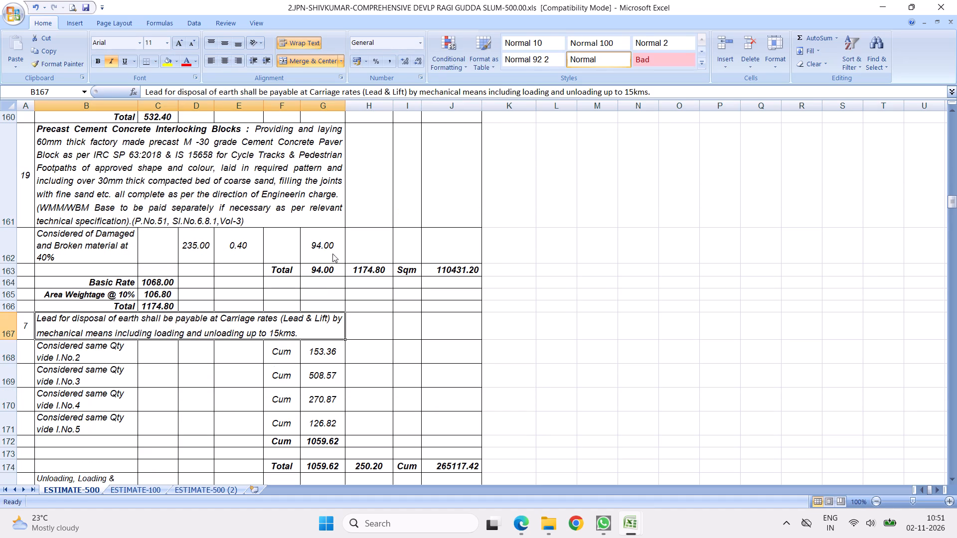
left_click(273, 193)
left_click_drag(950, 205, 956, 480)
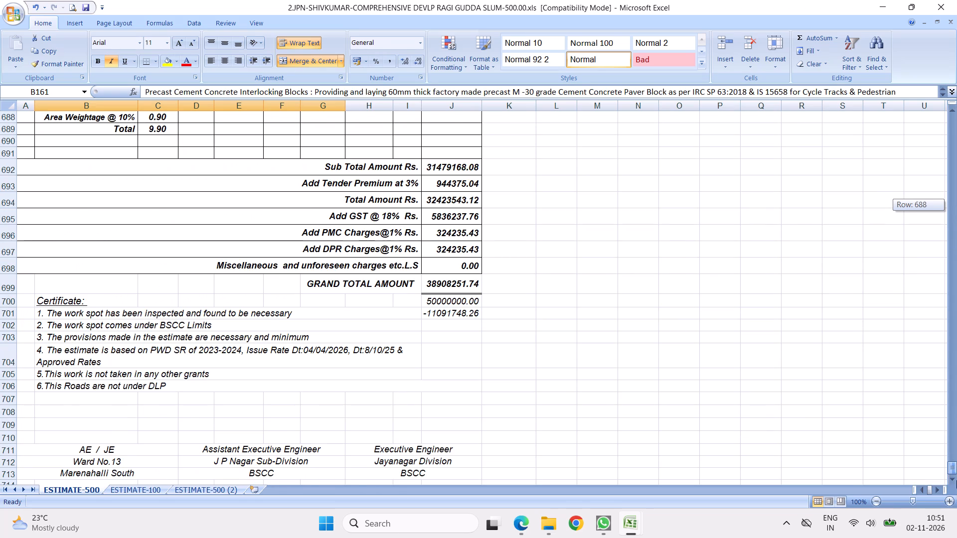
left_click_drag(956, 480, 956, 0)
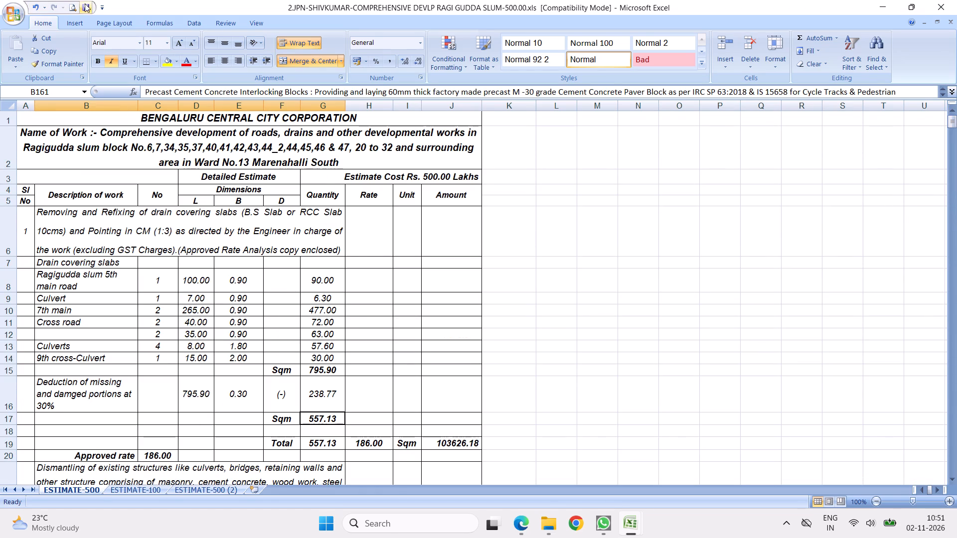
Save the workbook.
left_click(86, 6)
Copy the Footpath and Deduction of tree boxes rows 111 and 112 and insert them above Deduction of Gratings in the kerb stone resetting item.
scroll(254, 348, "down", 11)
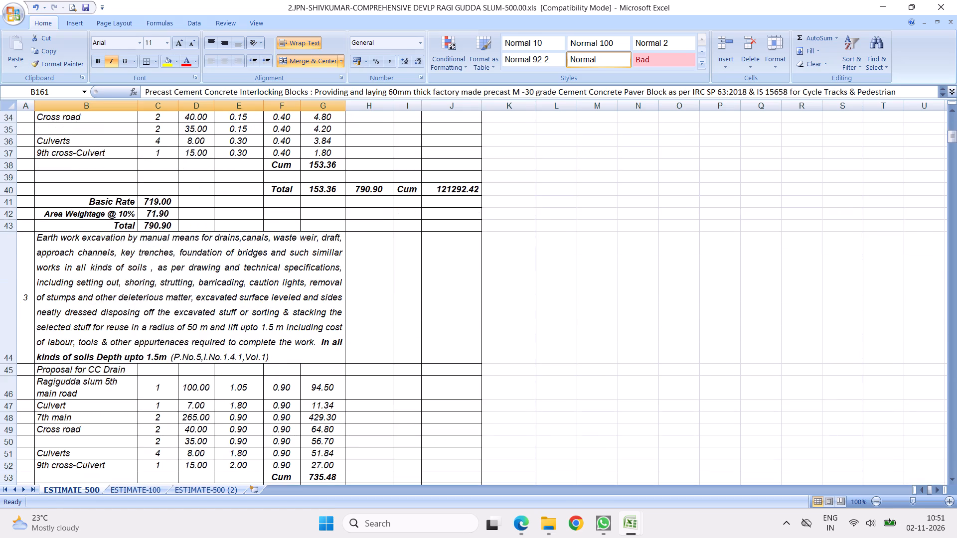
scroll(300, 320, "down", 5)
scroll(287, 268, "down", 3)
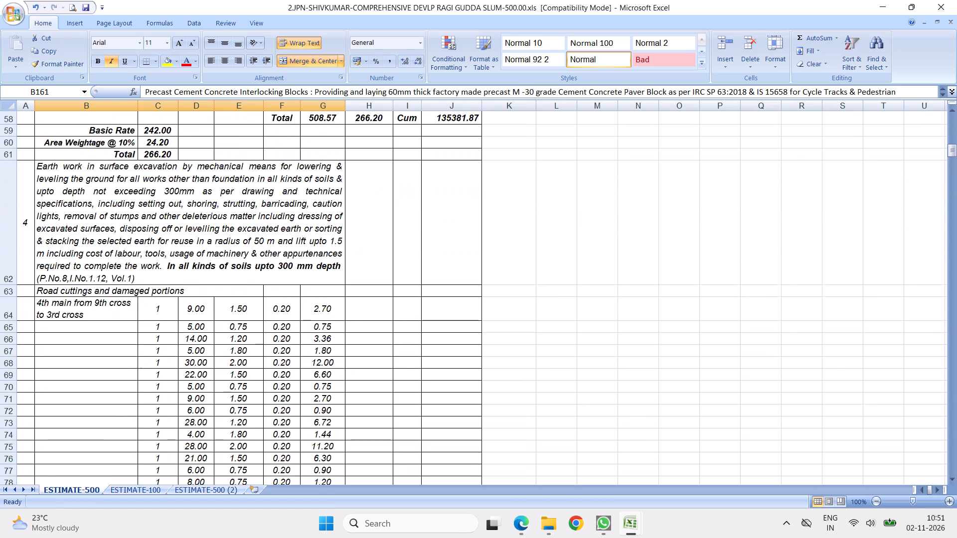
scroll(279, 269, "down", 2)
scroll(256, 216, "down", 15)
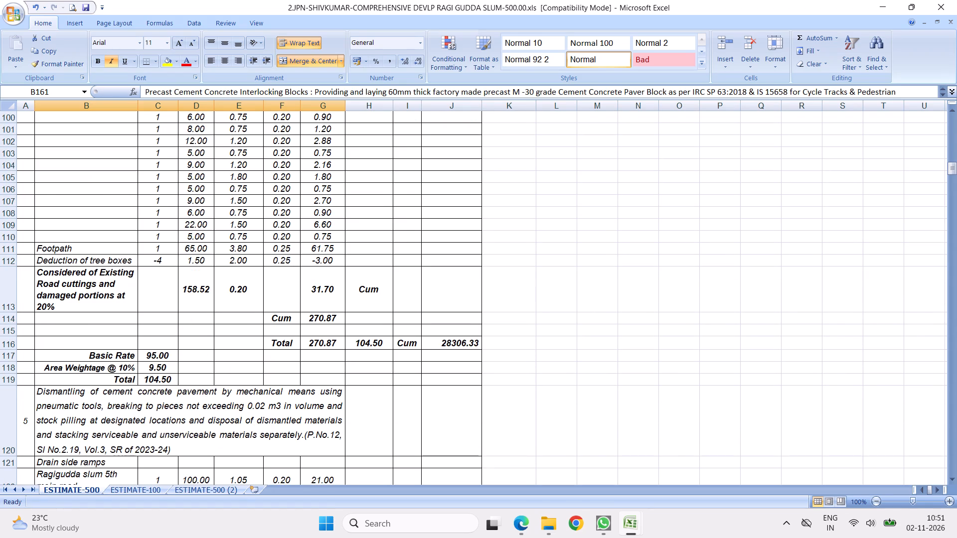
left_click_drag(9, 177, 9, 183)
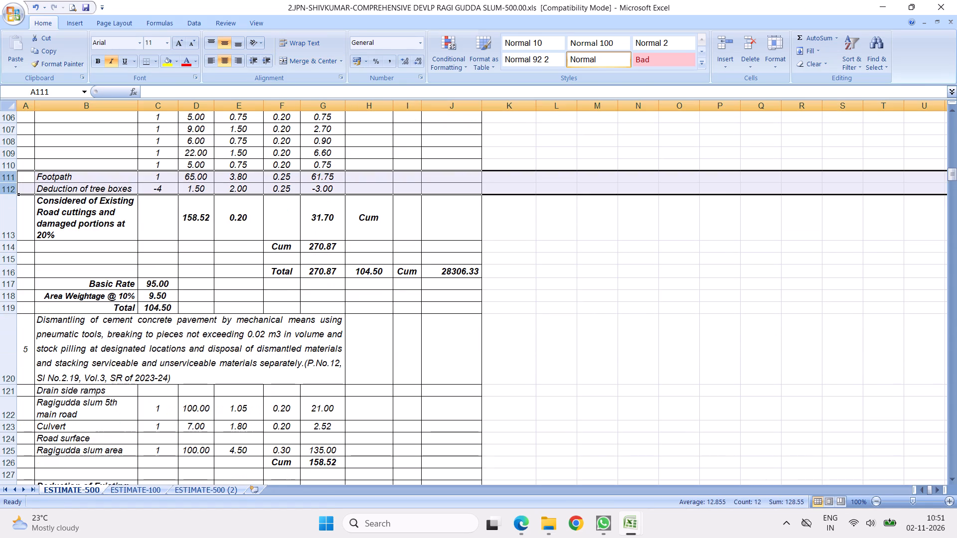
right_click(30, 181)
left_click(63, 202)
scroll(215, 276, "down", 8)
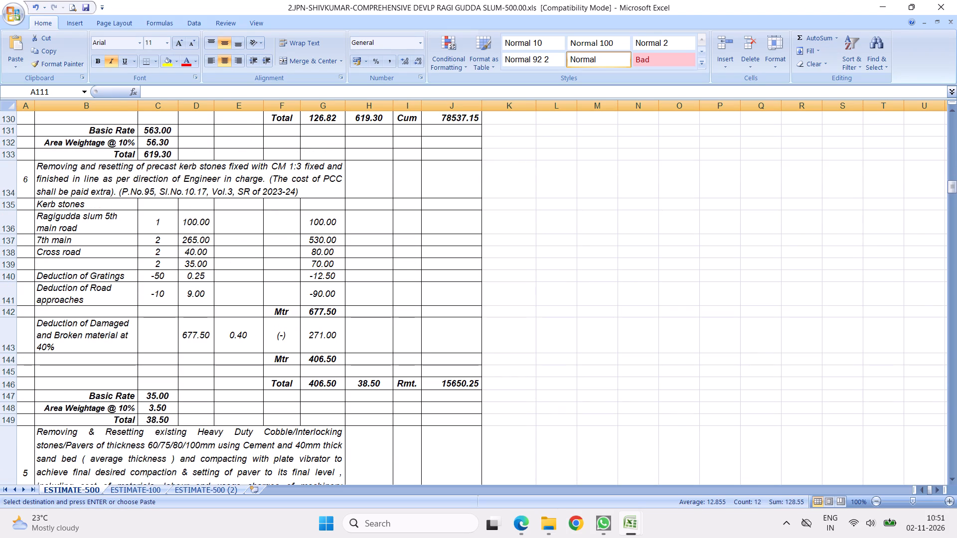
right_click(14, 278)
left_click(76, 343)
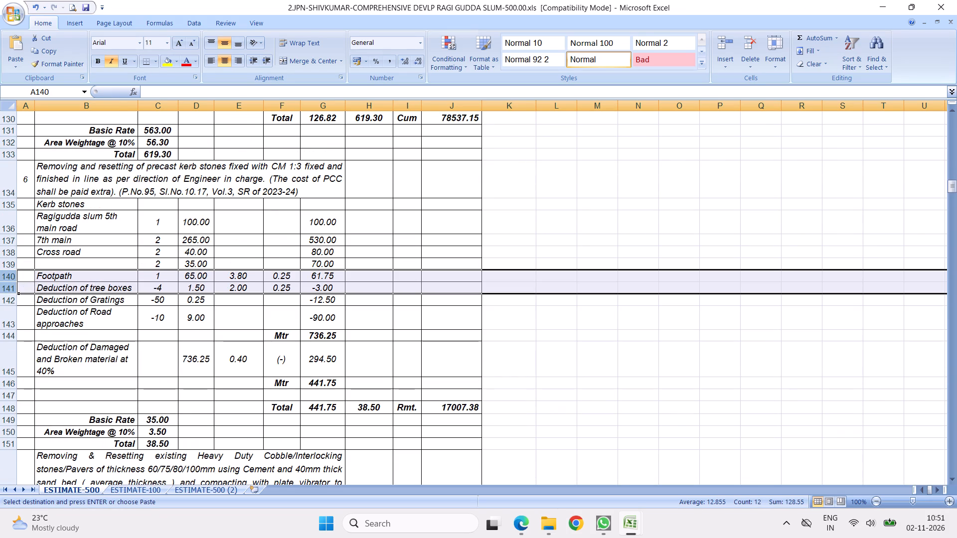
Clear the breadth and depth of the inserted kerb stone rows and fill the quantity formula =C139*D139 from G139 down to G142.
left_click_drag(241, 258, 271, 303)
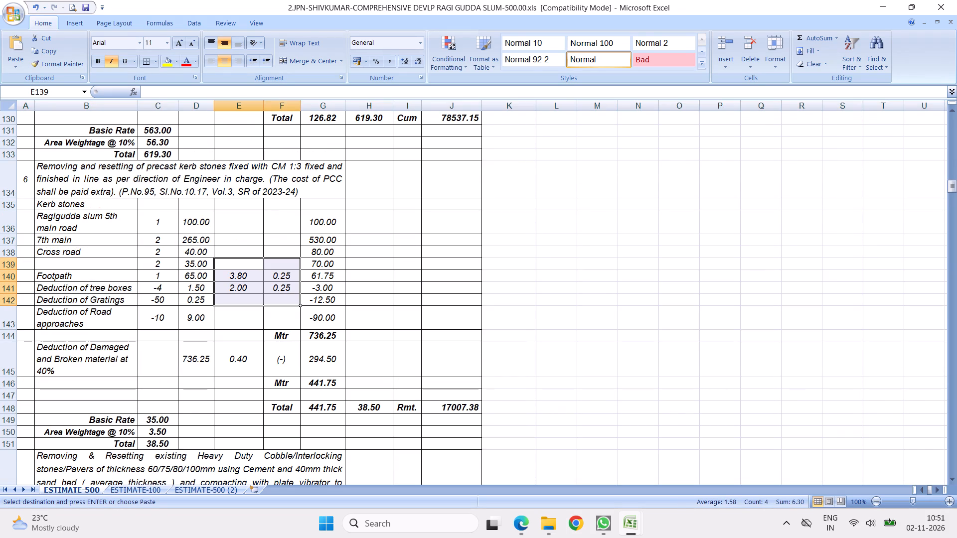
key("Delete")
left_click(330, 264)
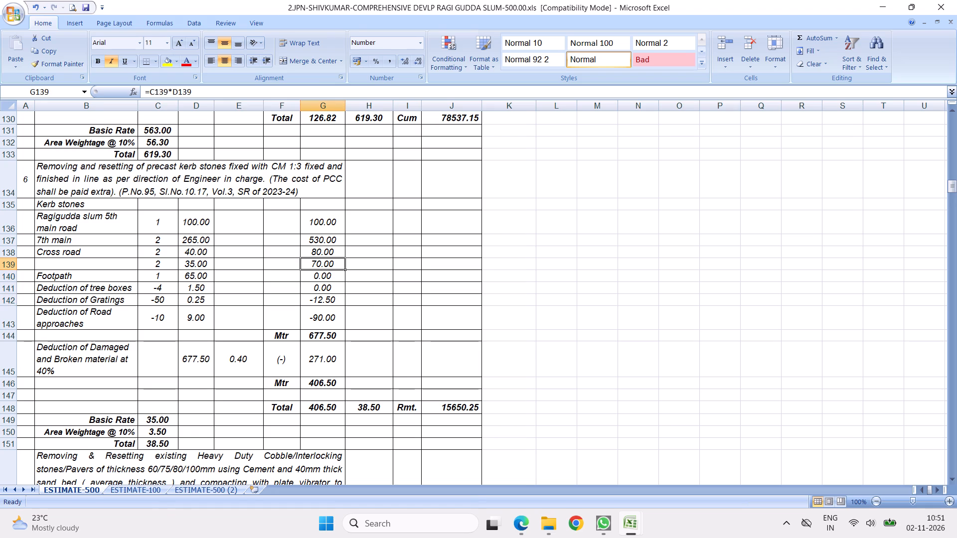
left_click_drag(347, 269, 337, 306)
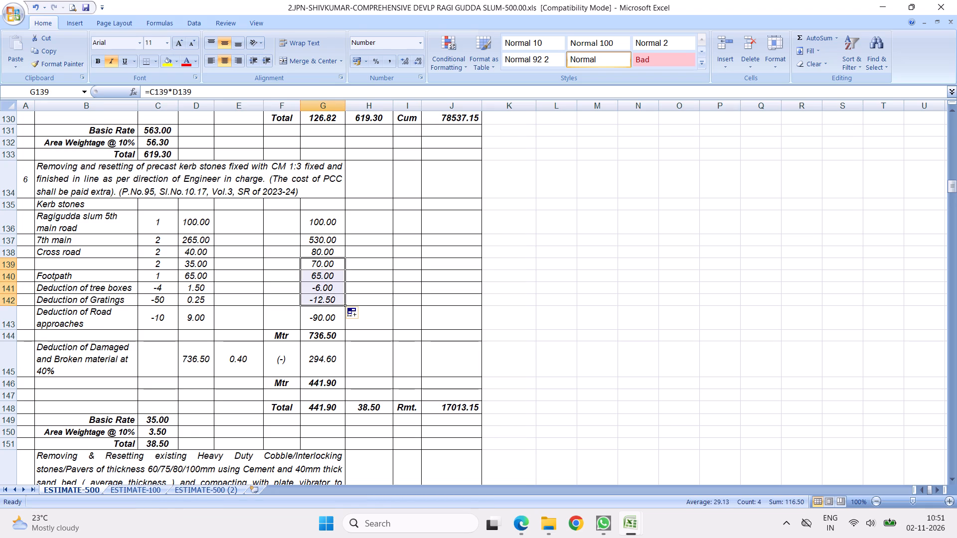
Relabel the inserted tree boxes deduction row 141 in the kerb stone resetting item as Property side.
left_click(4, 290)
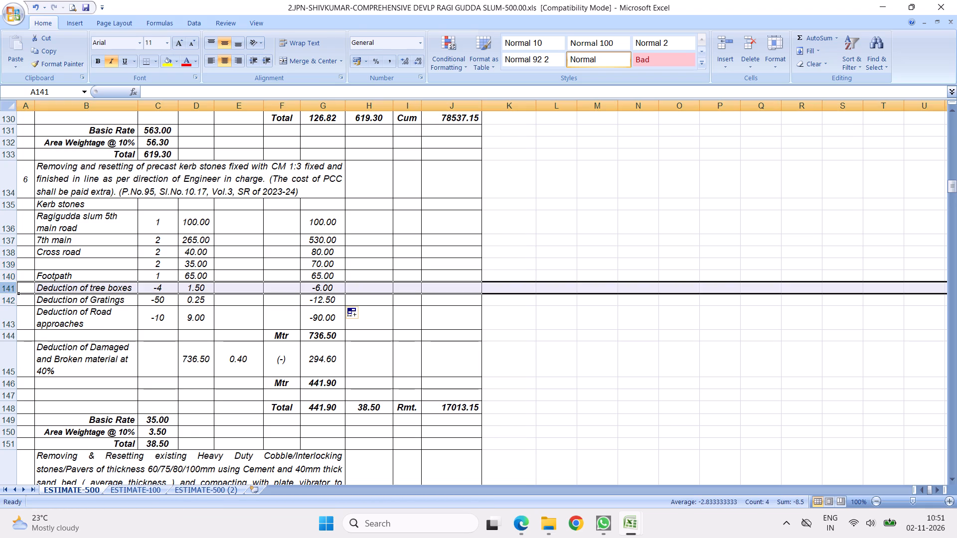
left_click(58, 289)
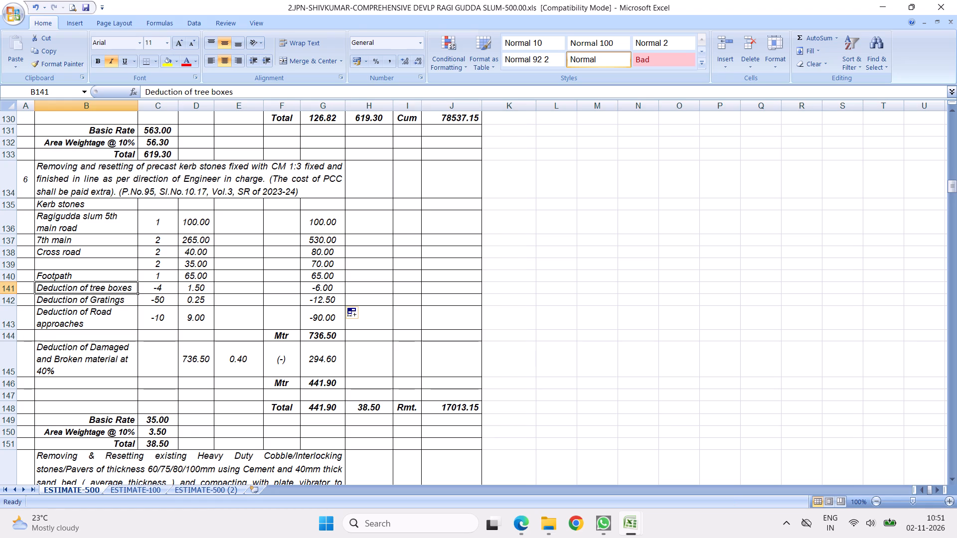
type("Property")
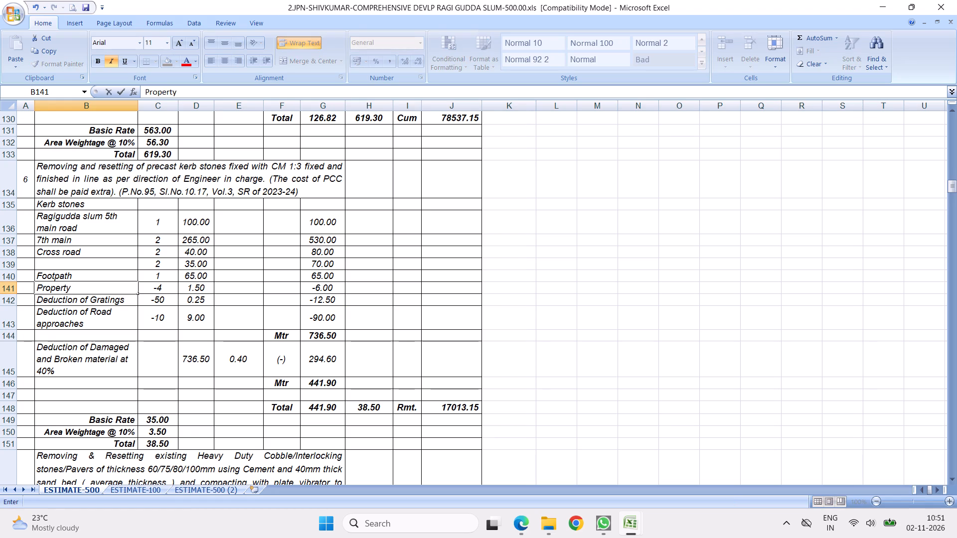
key("space")
type("side")
left_click(236, 334)
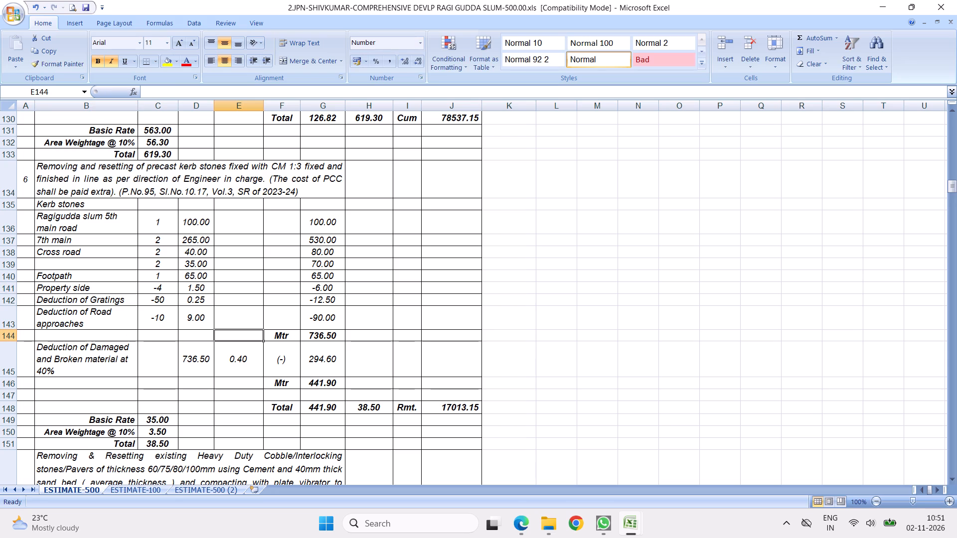
Set the Property side row's number to 2 and its length to 200.
left_click(163, 290)
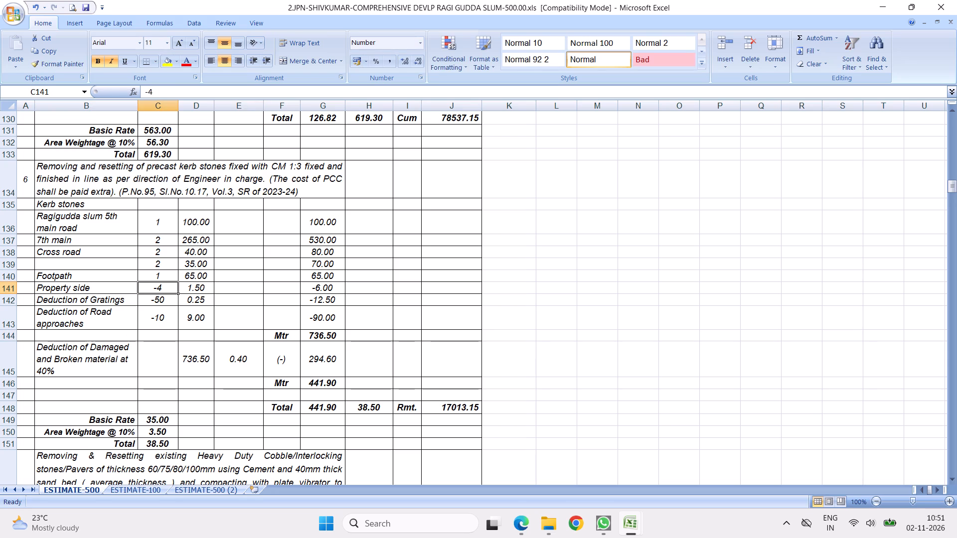
key("1")
left_click(239, 311)
left_click(163, 287)
key("2")
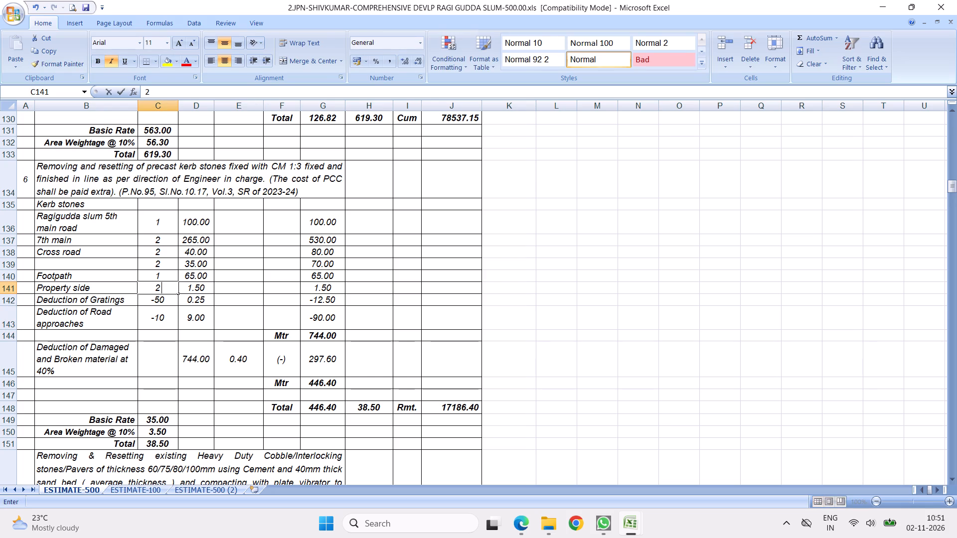
left_click(188, 289)
key("2")
key("0")
key("0")
left_click(431, 301)
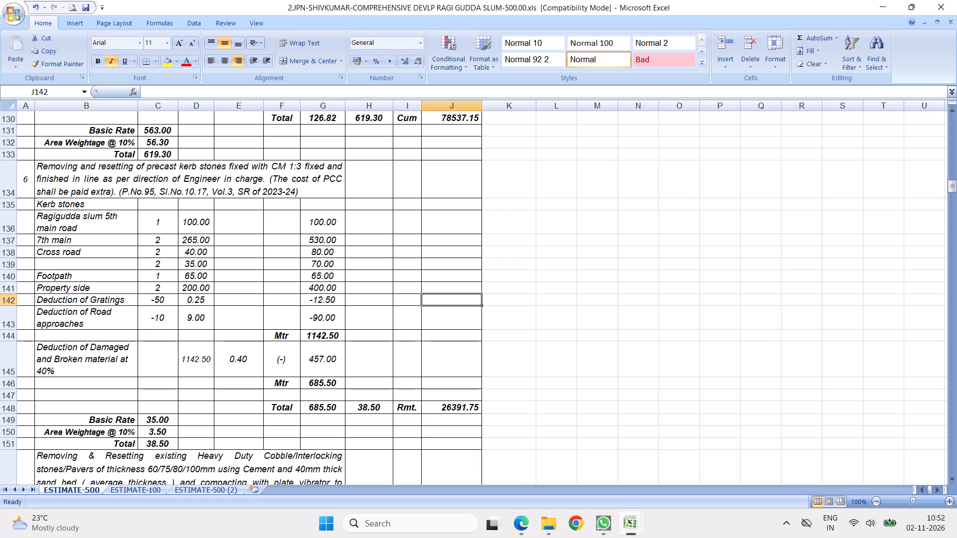
Change the Property side row's length to 150.
left_click(192, 290)
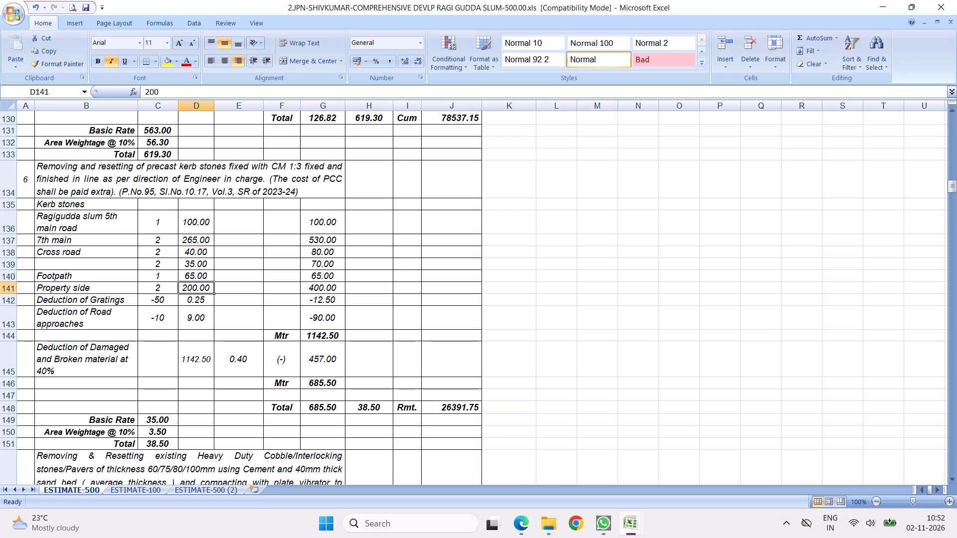
key("1")
key("5")
key("0")
left_click(463, 291)
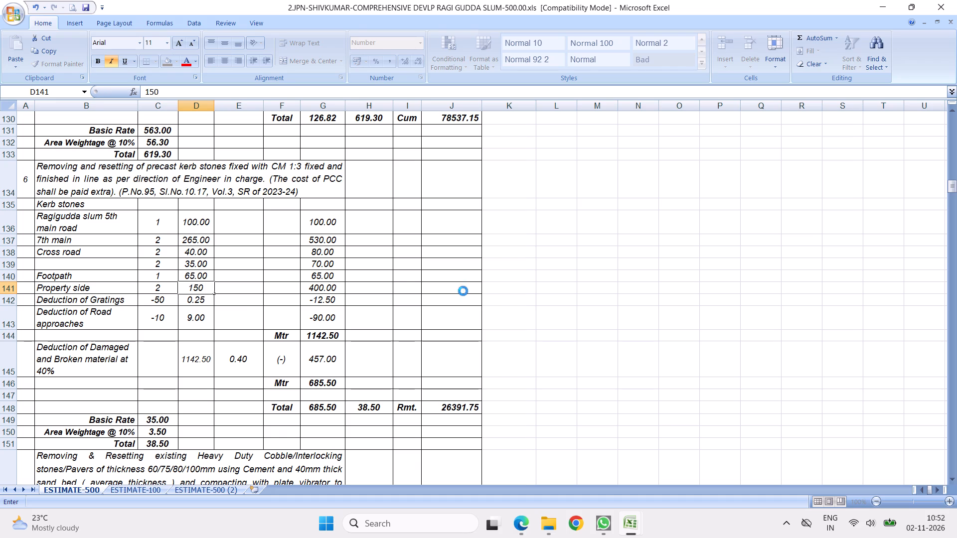
Re-sum the kerb stone resetting quantities G136 to G143 into the Mtr total in G144.
left_click_drag(327, 219, 318, 337)
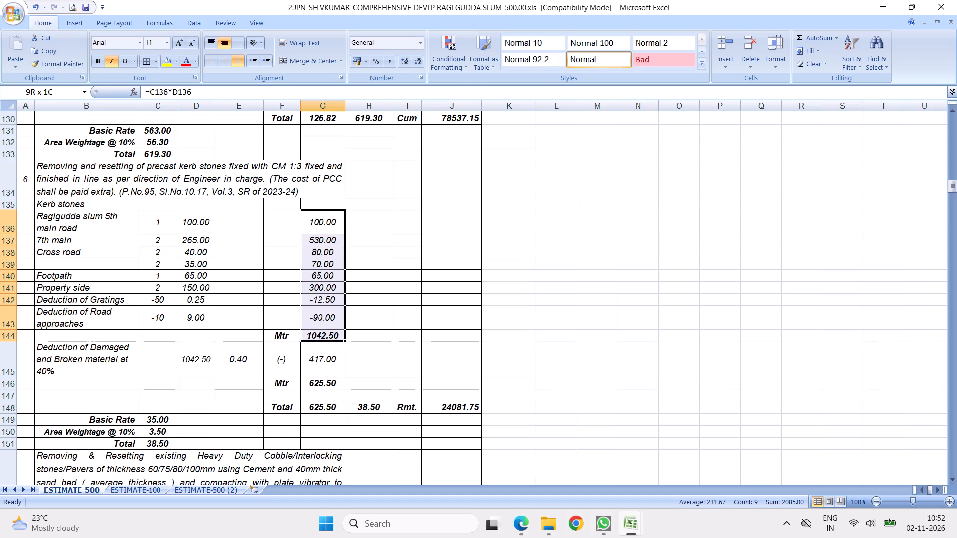
left_click_drag(318, 337, 322, 323)
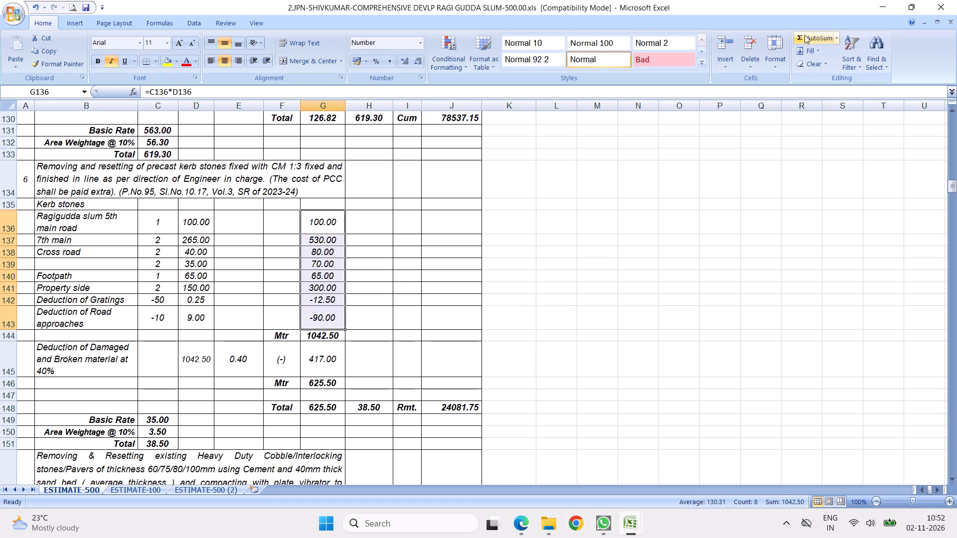
left_click(804, 34)
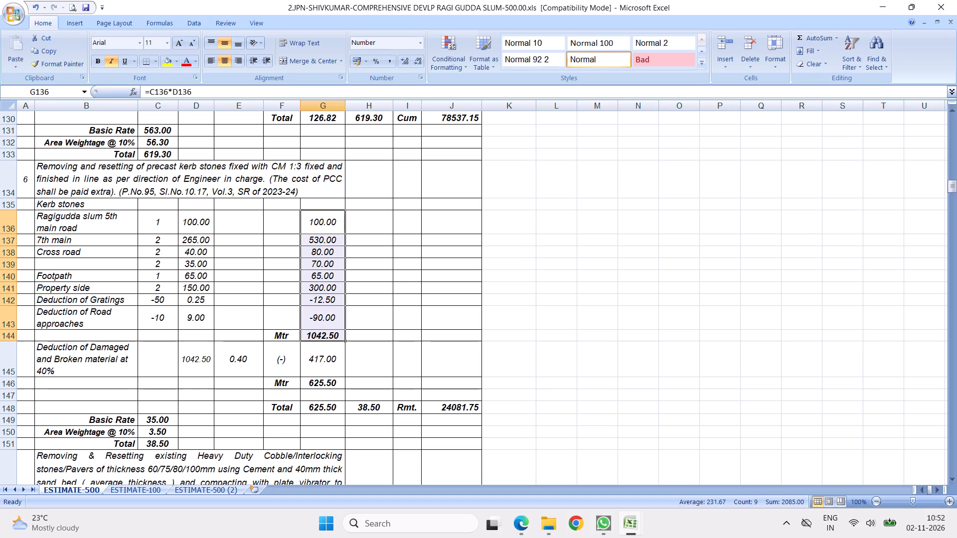
Copy the Footpath and Property side rows 140 and 141 and insert them above Deduction of Gratings in the kerb stone painting item.
left_click_drag(9, 278, 7, 291)
right_click(69, 286)
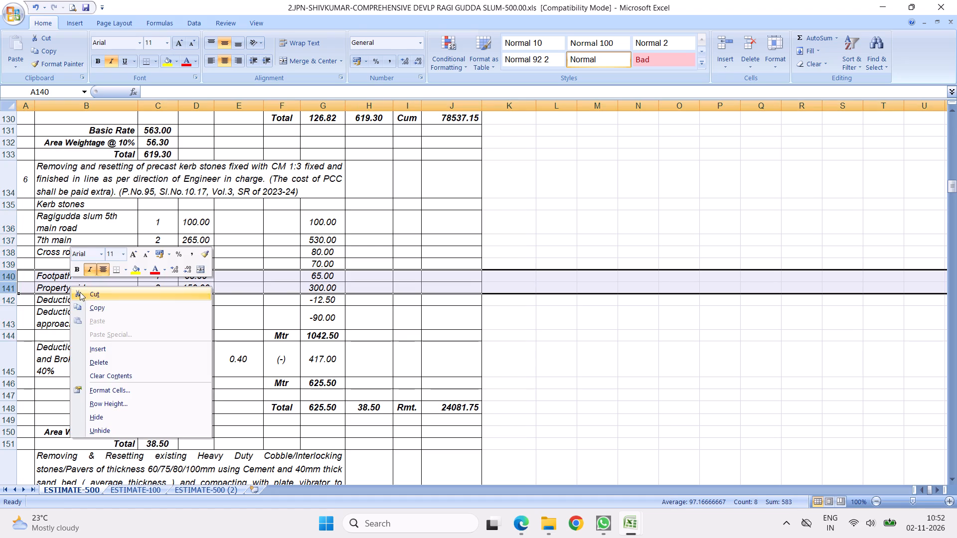
left_click(101, 307)
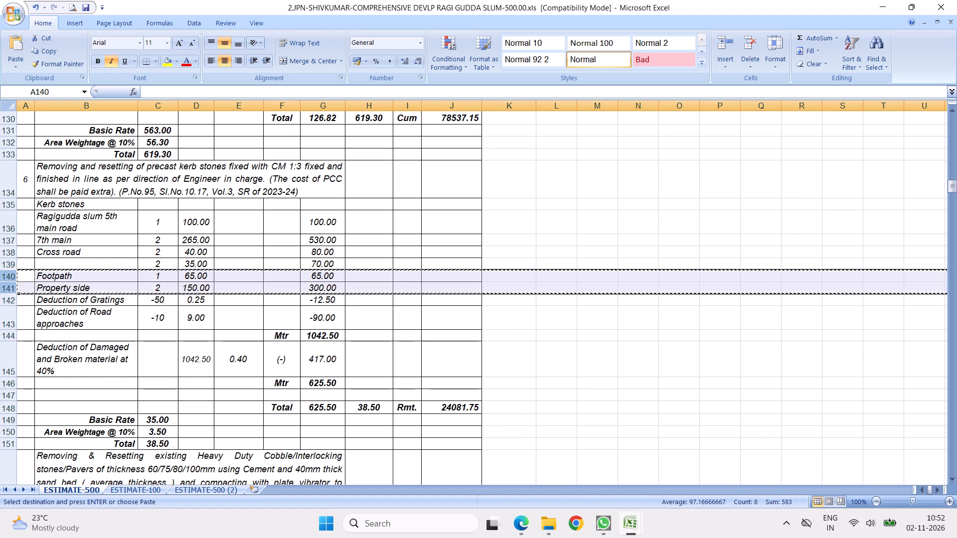
left_click_drag(953, 188, 953, 195)
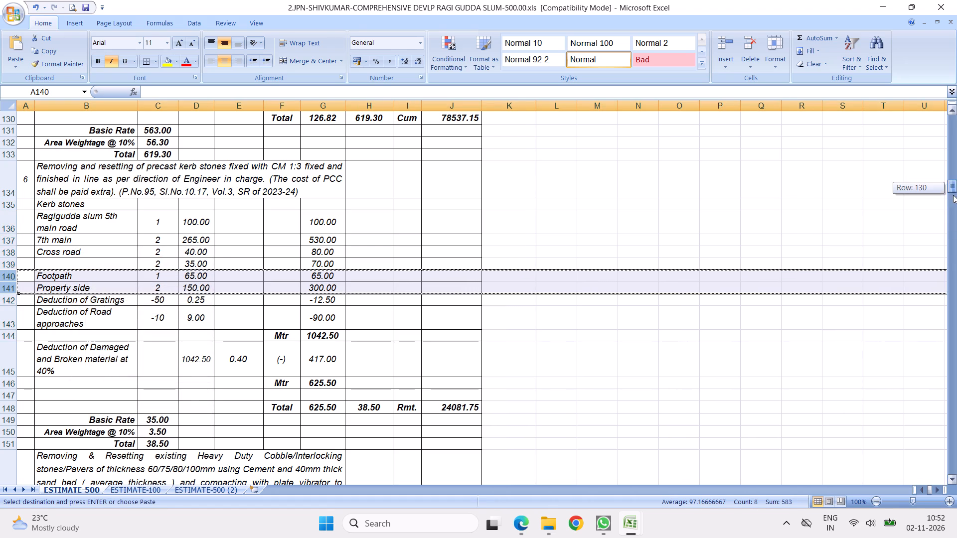
left_click_drag(953, 195, 956, 398)
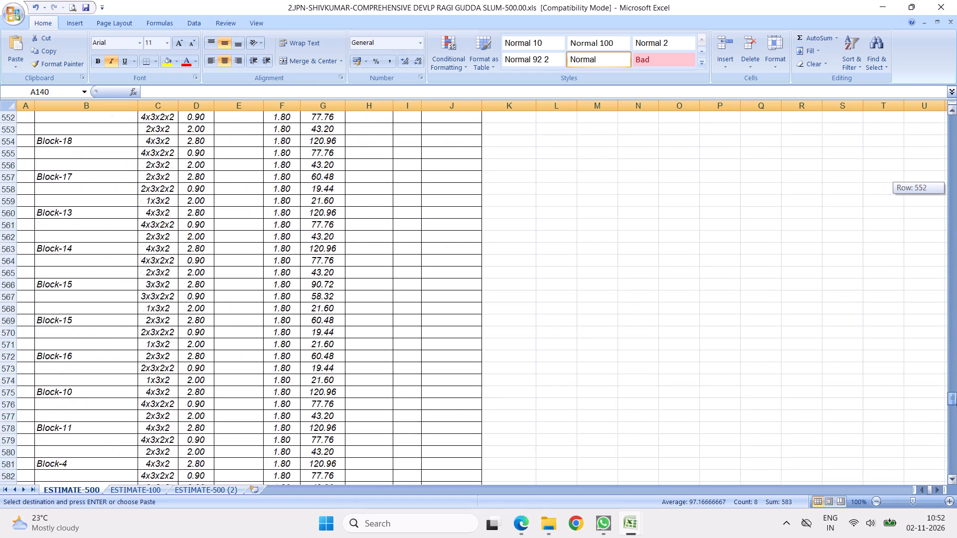
left_click_drag(956, 398, 956, 371)
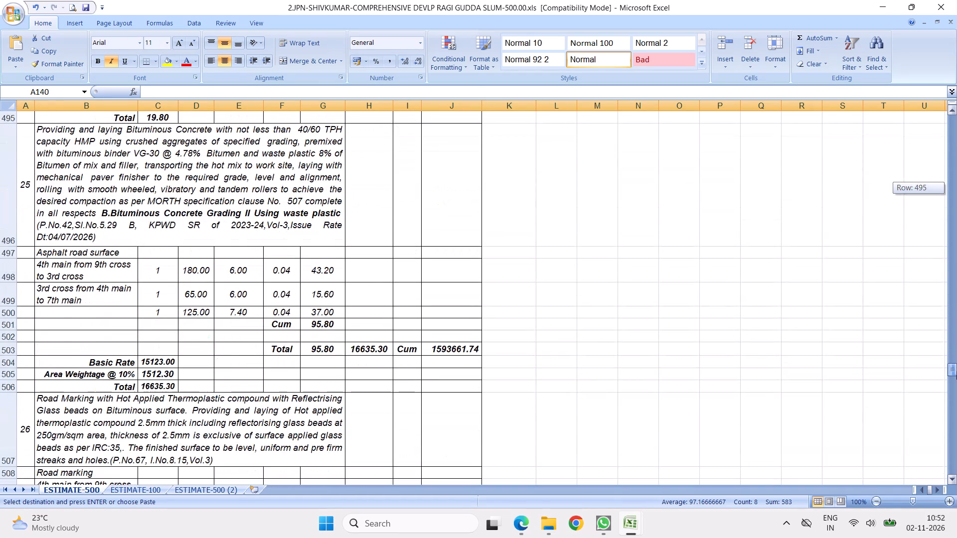
left_click_drag(956, 371, 955, 378)
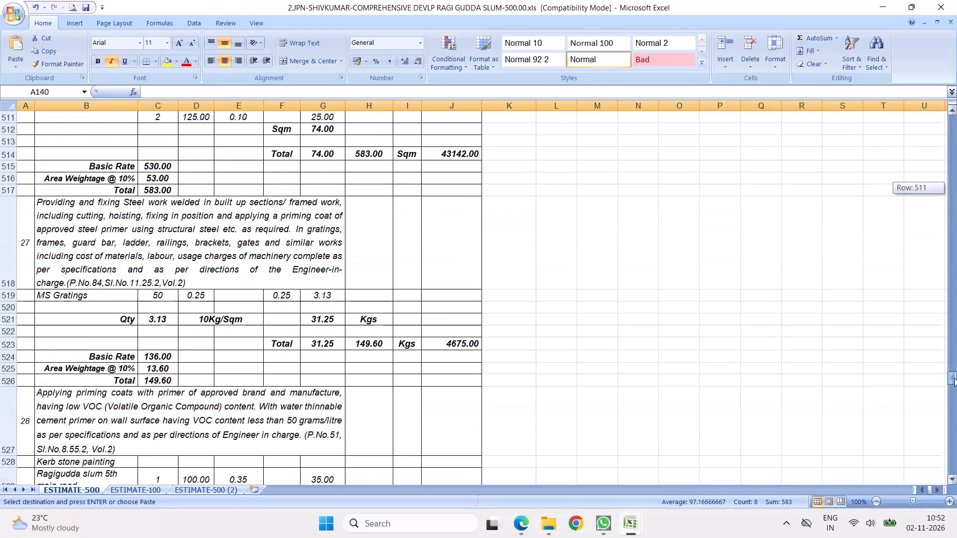
left_click_drag(955, 378, 956, 454)
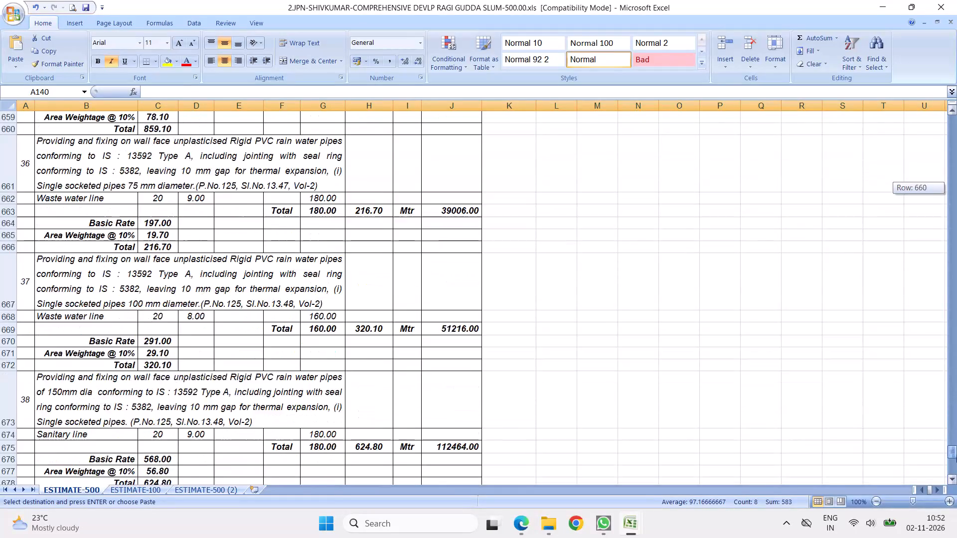
left_click_drag(956, 454, 956, 434)
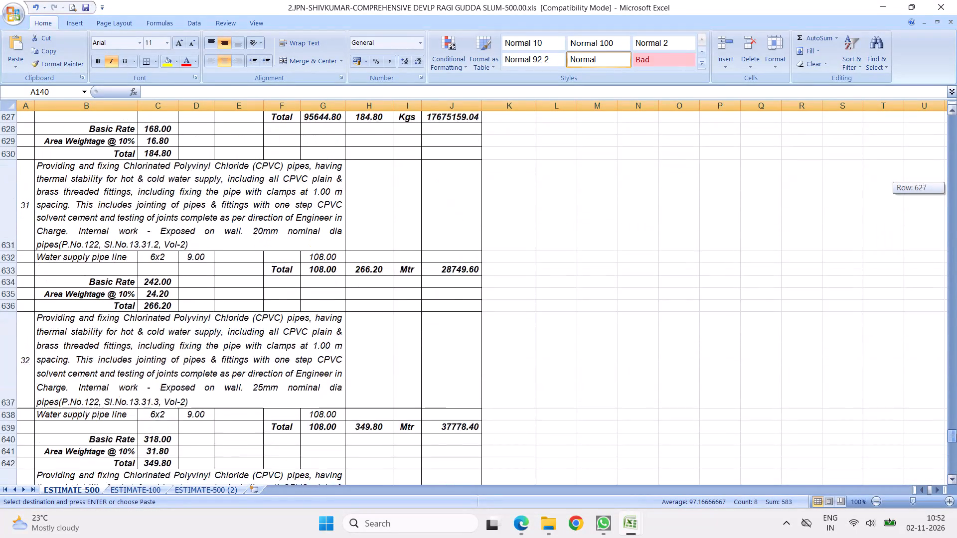
left_click_drag(956, 434, 956, 386)
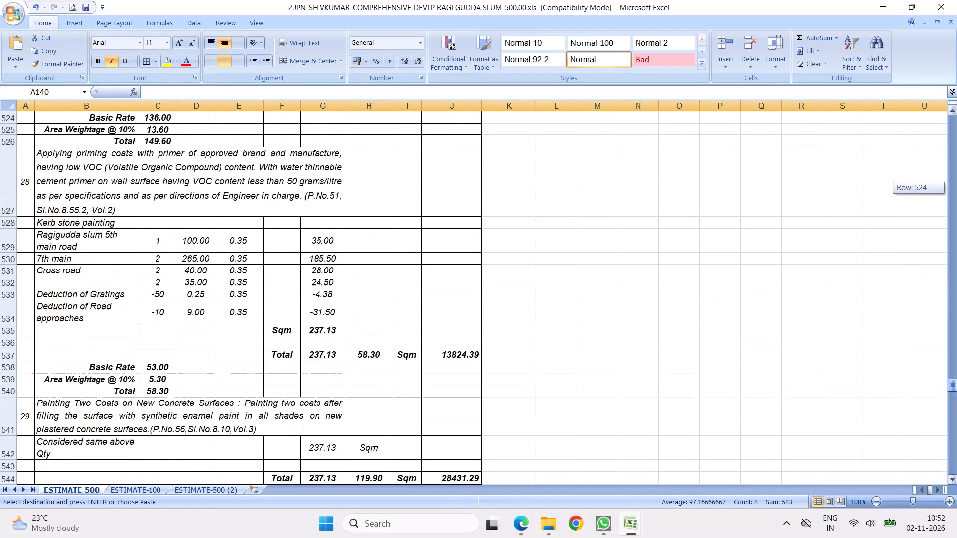
left_click_drag(956, 386, 956, 384)
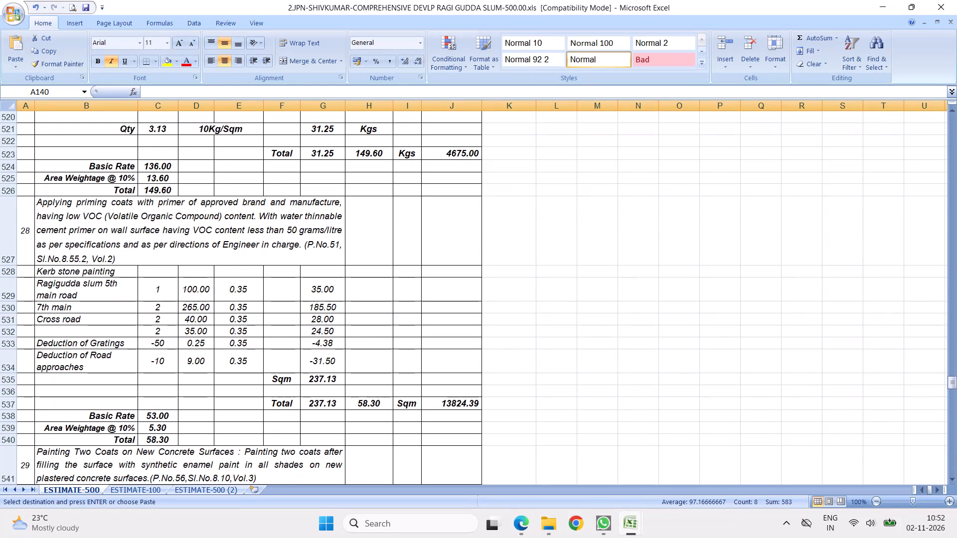
left_click(10, 344)
right_click(10, 344)
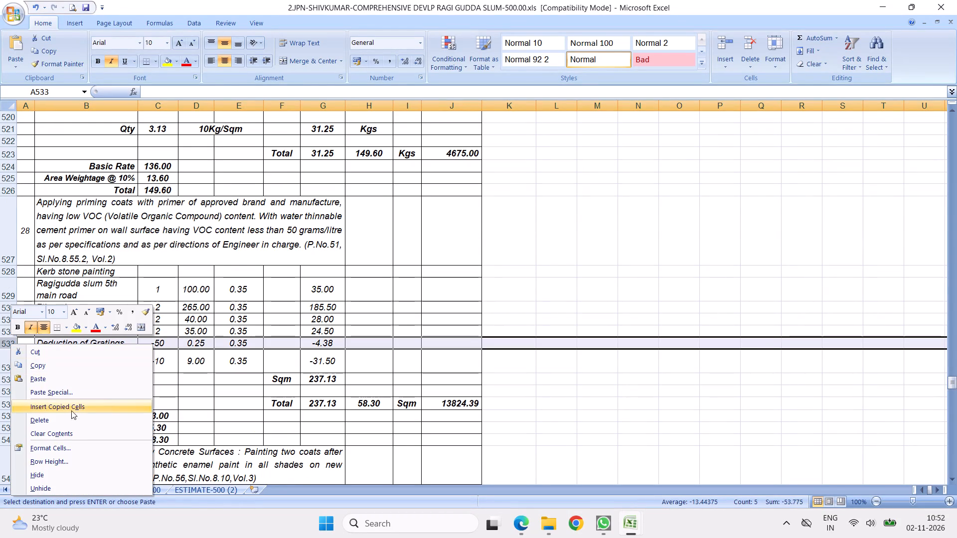
left_click(67, 409)
Fill the 0.35 breadth from E532 down to E535, covering the inserted kerb stone painting rows.
left_click(243, 329)
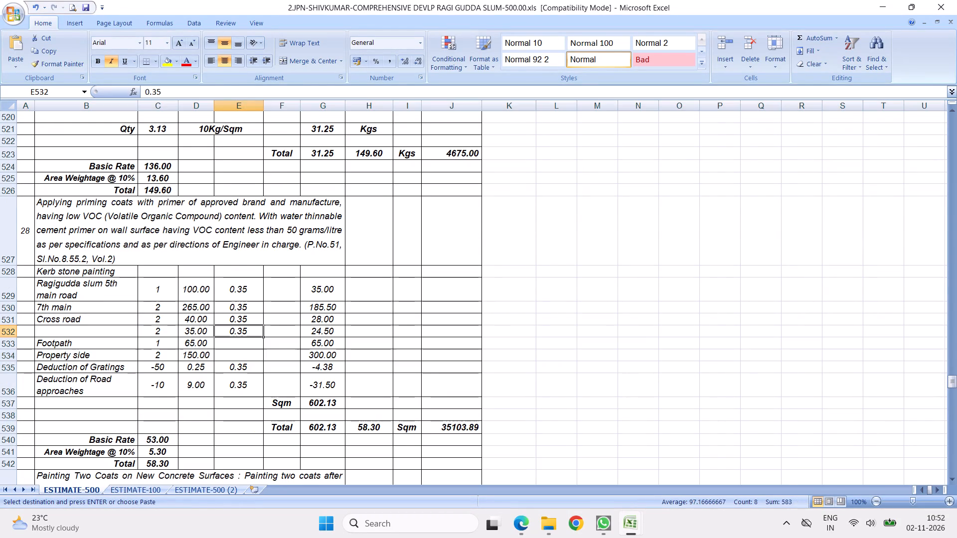
left_click_drag(263, 338, 257, 374)
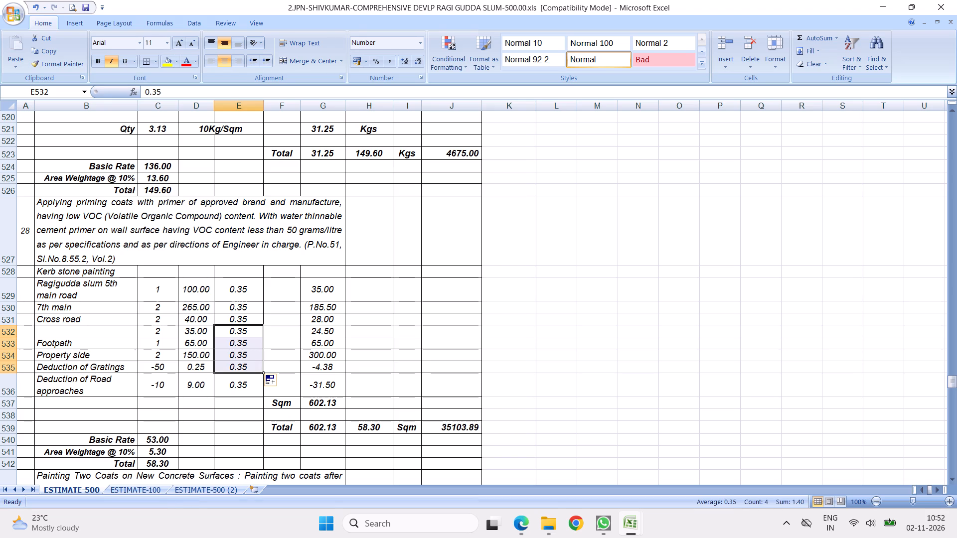
Fill the quantity formula =C529*D529*E529 from G529 down to G536 and re-sum the kerb stone painting quantities in G537.
left_click(324, 286)
left_click_drag(345, 300, 340, 375)
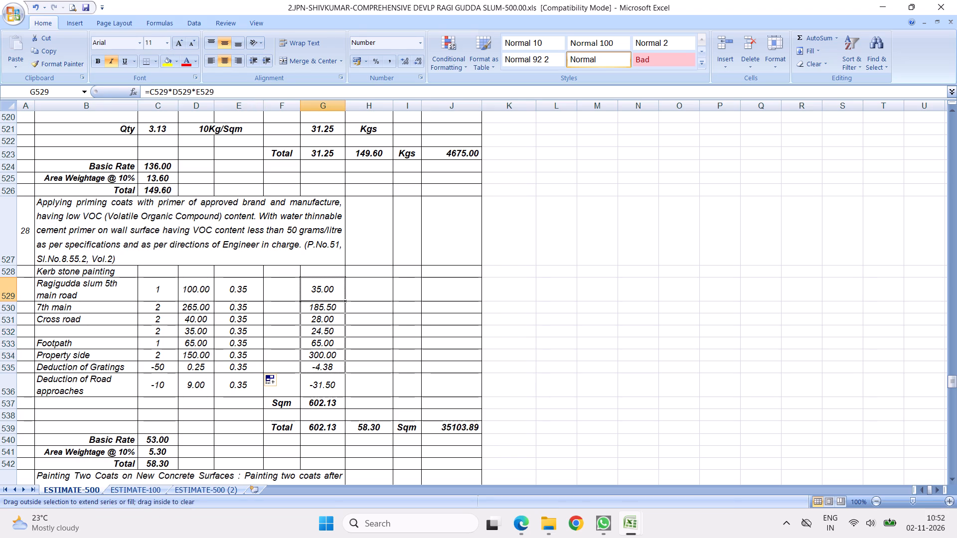
left_click_drag(340, 375, 336, 389)
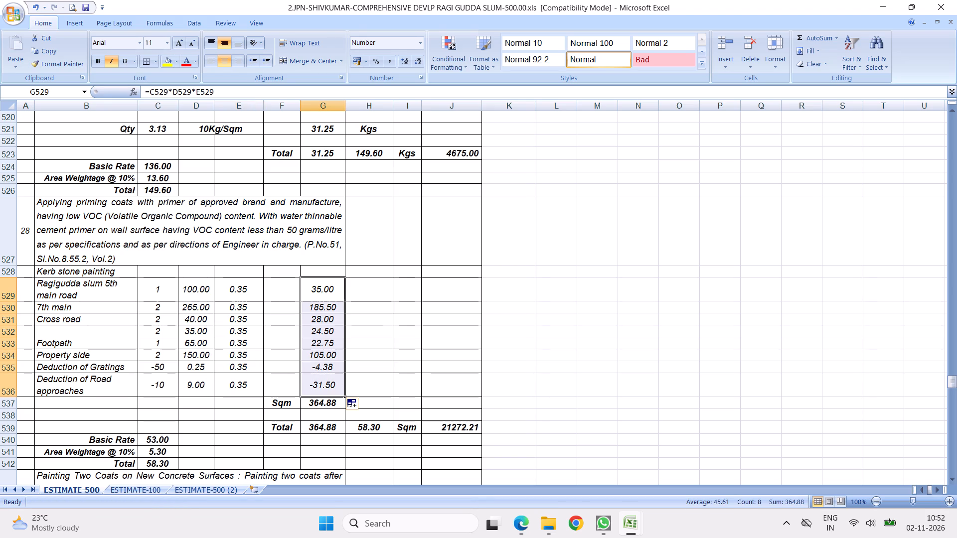
left_click(802, 37)
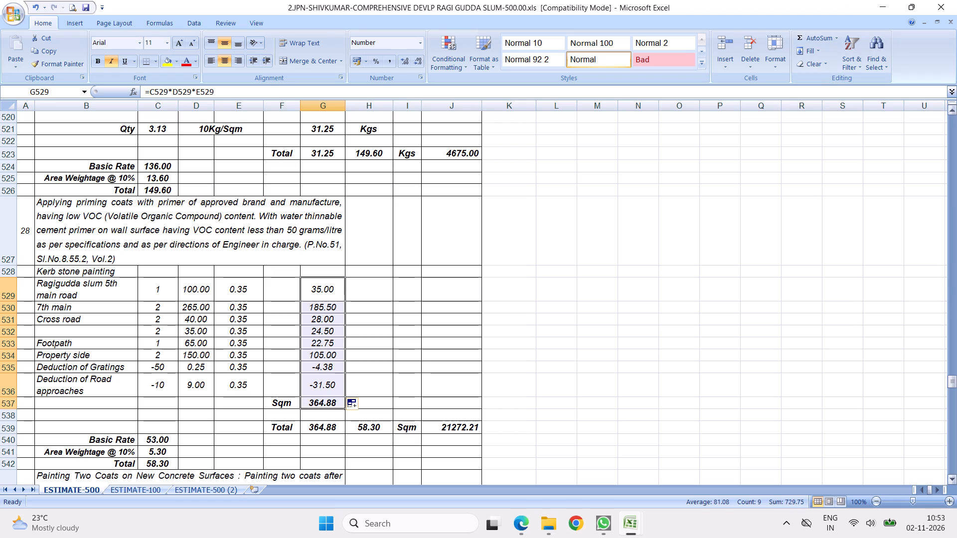
Check the grand total amount at the end of the estimate and return to the sheet's beginning.
left_click_drag(953, 378, 956, 495)
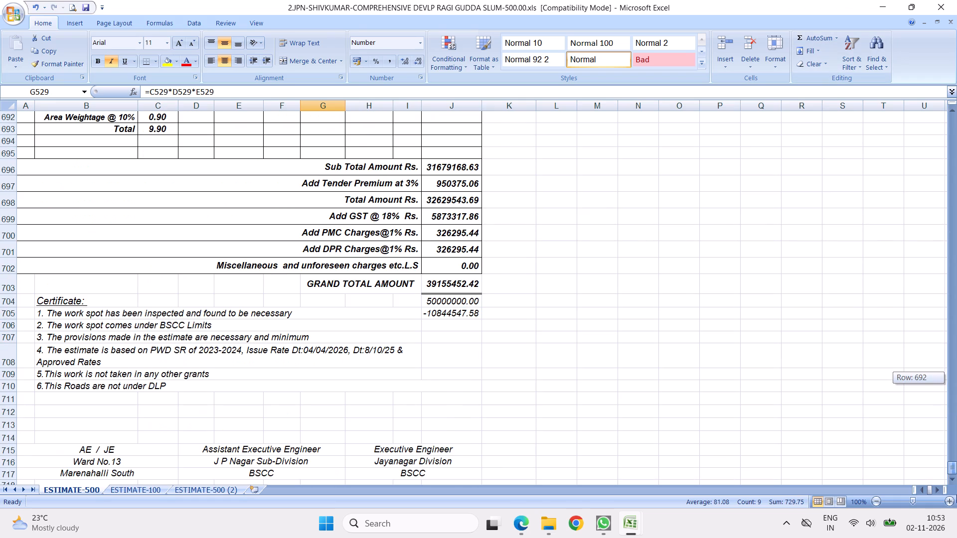
left_click_drag(956, 495, 956, 0)
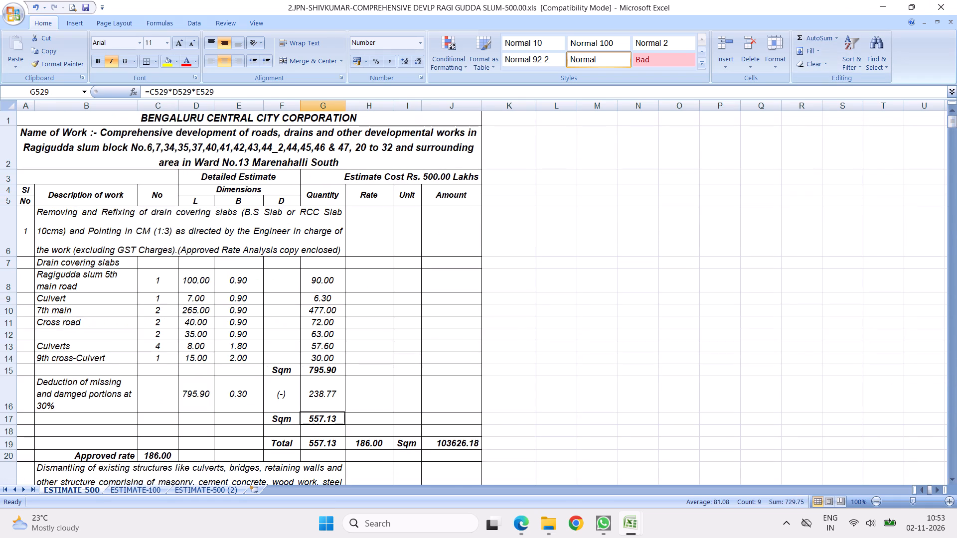
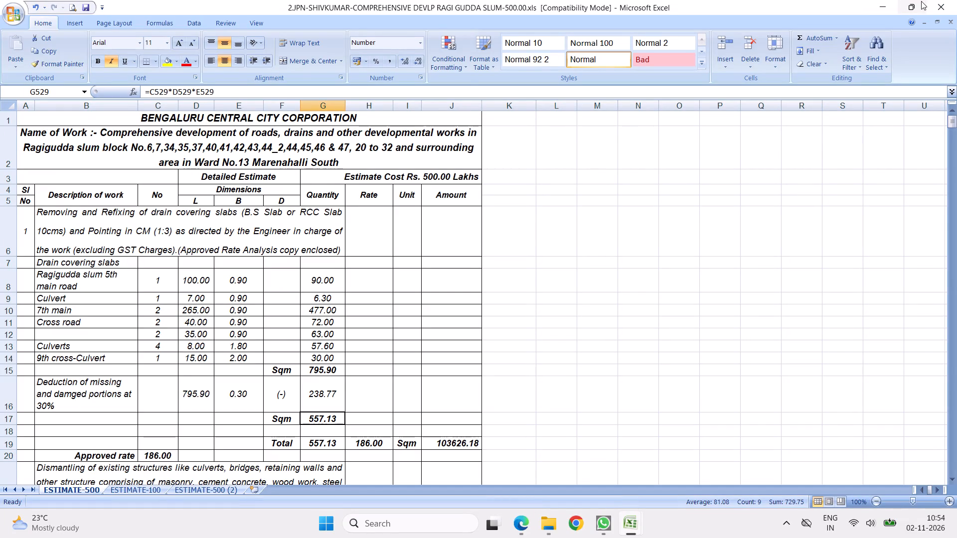
Insert four blank rows above the Sqm subtotal at row 625, below Block-3 in the M.S. grills item 30.
left_click_drag(948, 121, 956, 234)
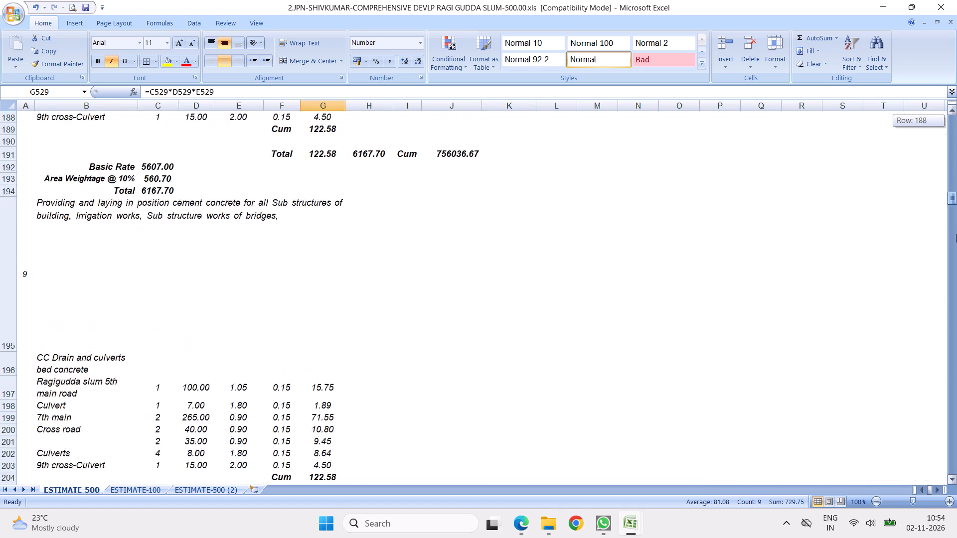
left_click_drag(956, 234, 956, 417)
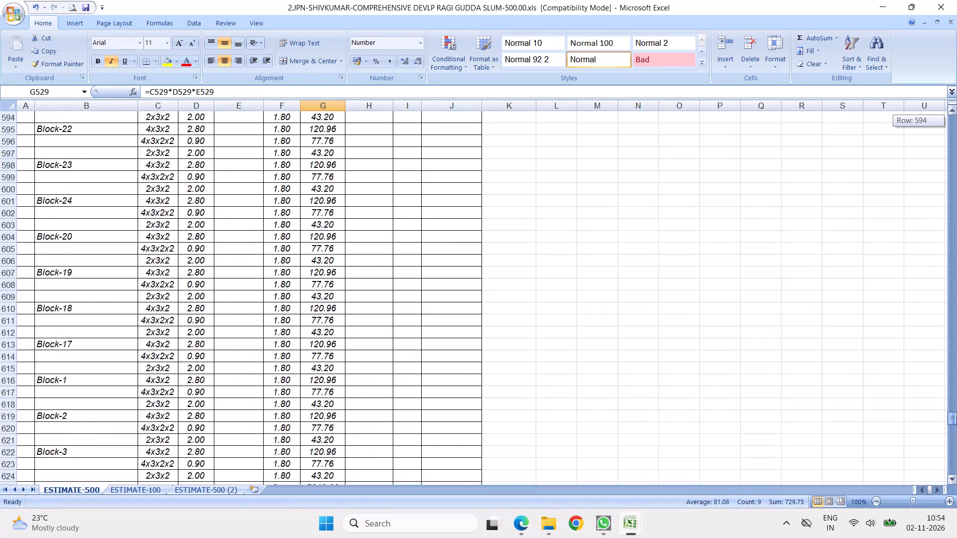
left_click_drag(956, 417, 956, 386)
scroll(110, 336, "down", 4)
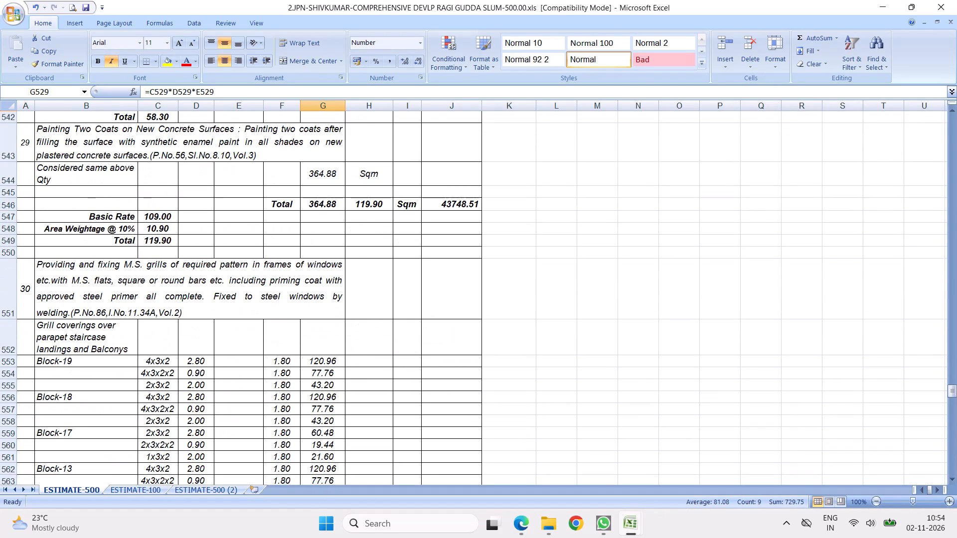
scroll(168, 315, "down", 2)
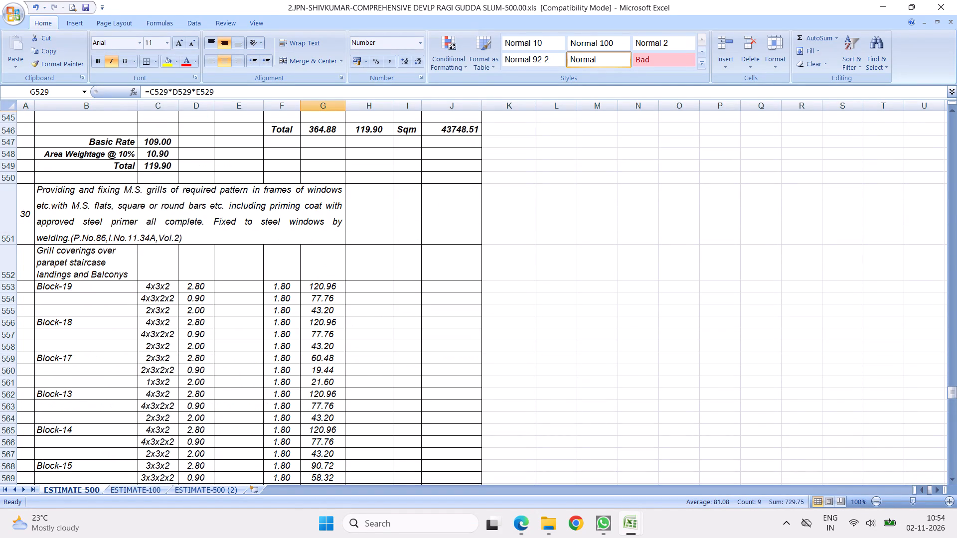
scroll(268, 318, "down", 1)
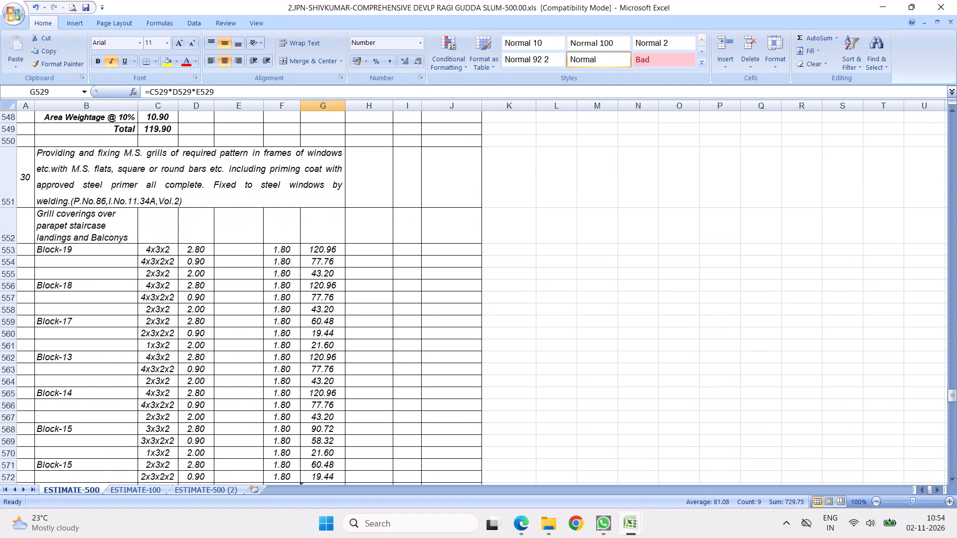
scroll(259, 301, "down", 20)
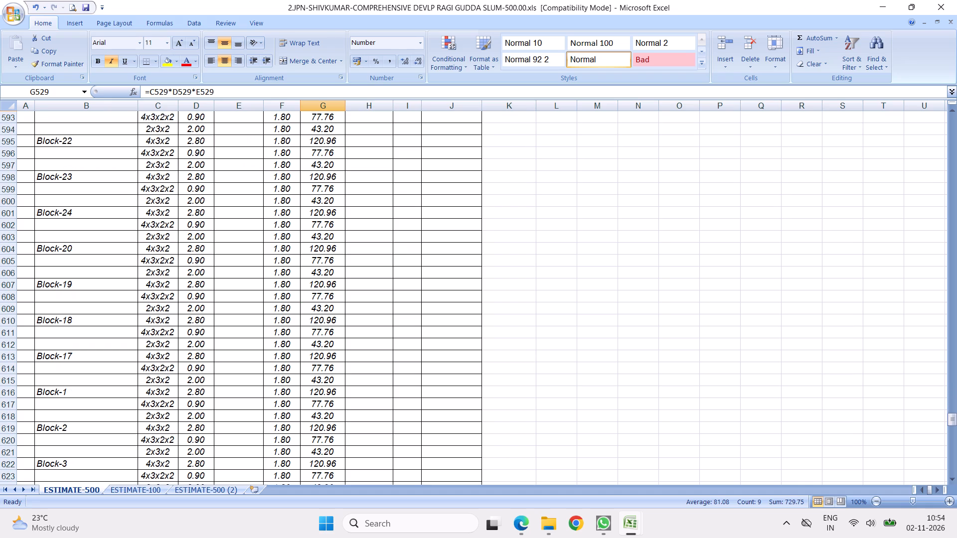
scroll(212, 363, "down", 3)
scroll(235, 280, "down", 2)
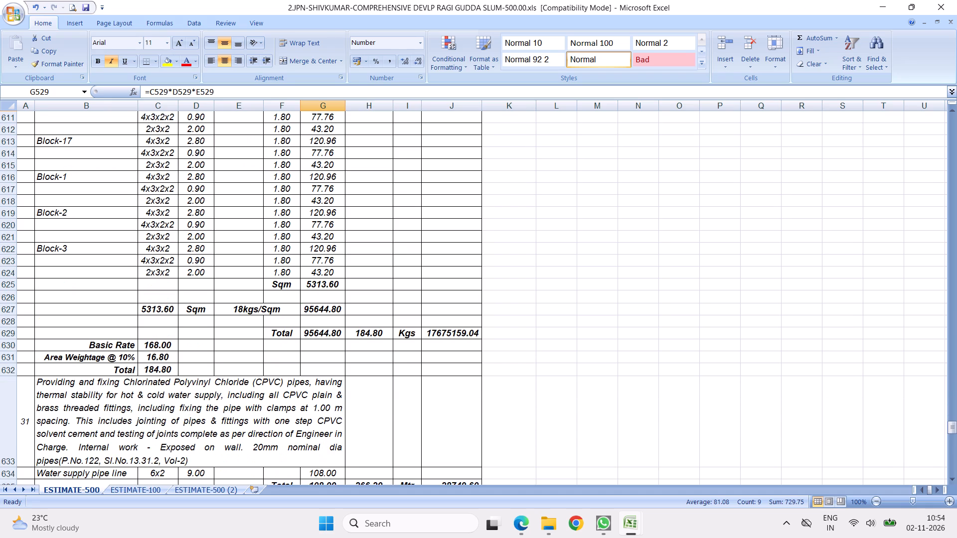
left_click_drag(6, 250, 6, 280)
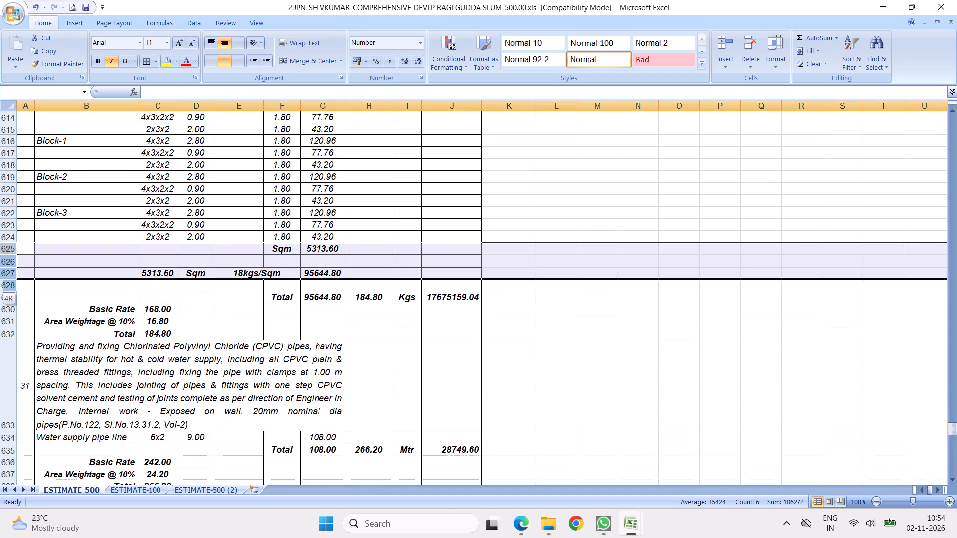
left_click_drag(6, 280, 6, 284)
right_click(79, 272)
left_click(117, 337)
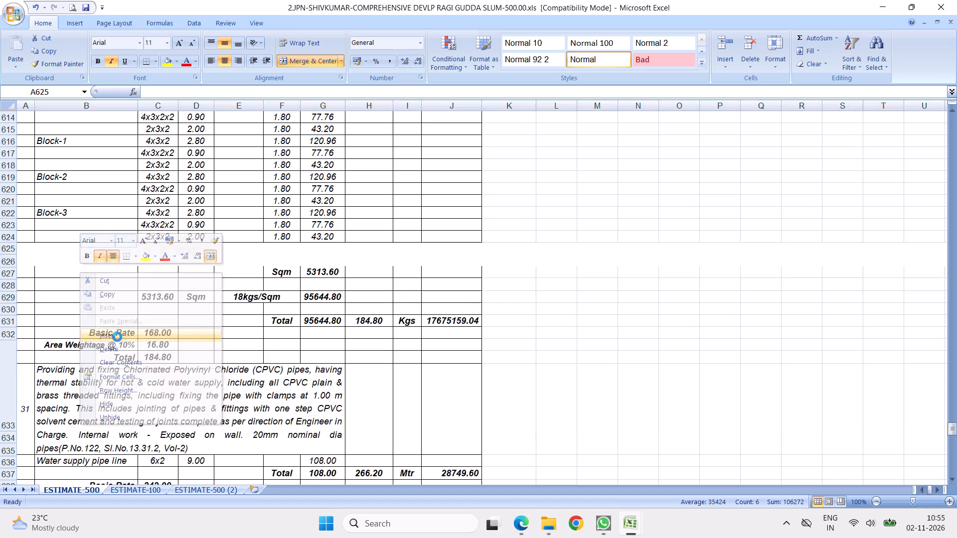
Label the first inserted row, cell B625, as "Staircase grill coverings".
left_click(51, 245)
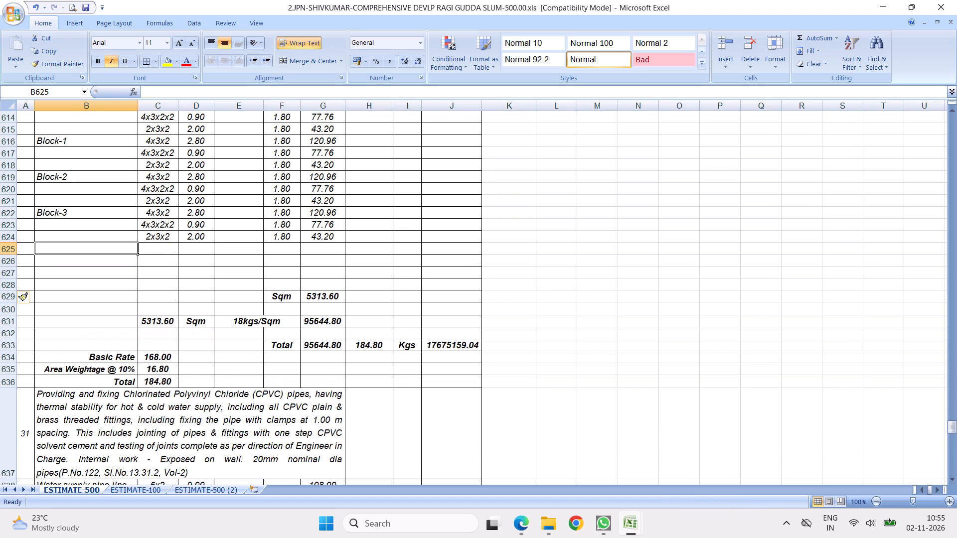
type("Staircase grill covering slab")
key("BackSpace")
key("BackSpace")
key("BackSpace")
key("BackSpace")
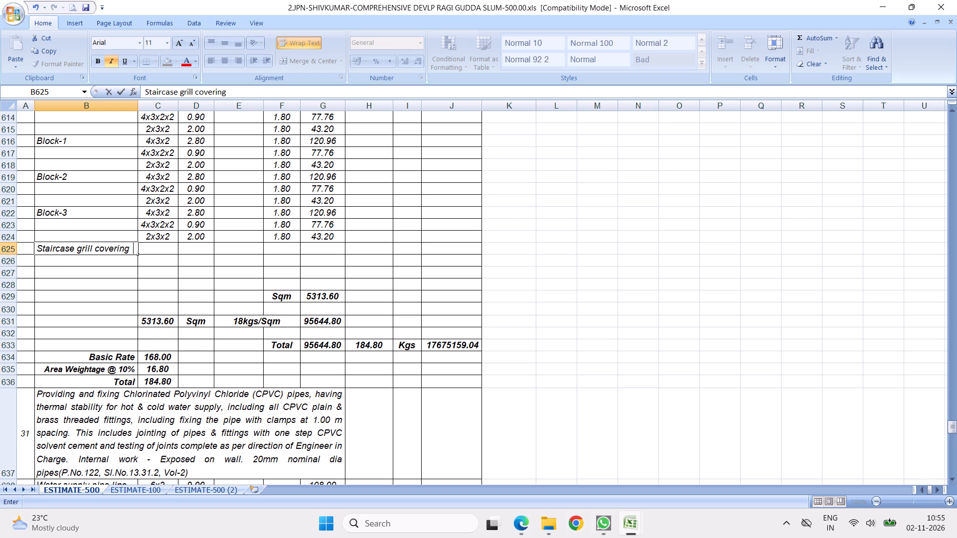
key("BackSpace")
key("s")
left_click(163, 280)
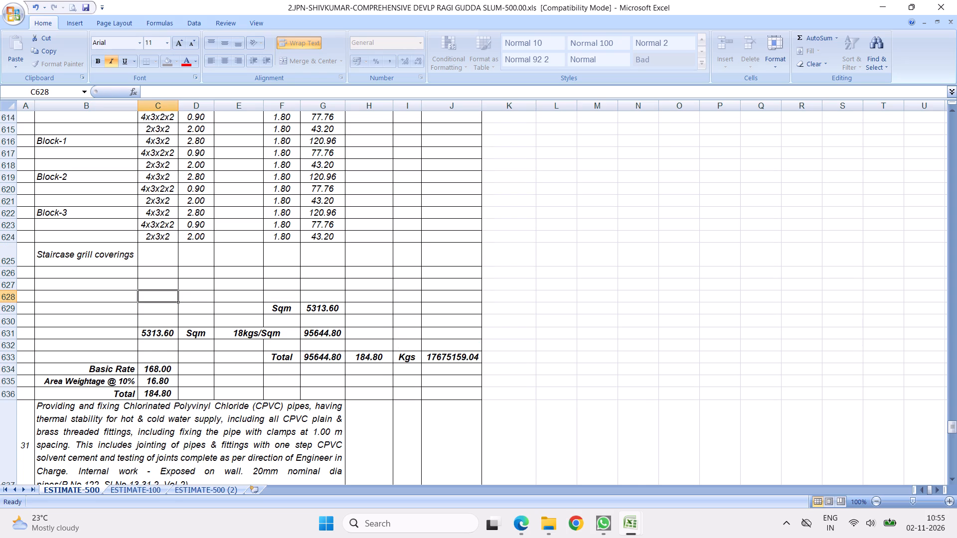
Enter 3x2x as the number for the Staircase grill coverings row in C625.
left_click(156, 253)
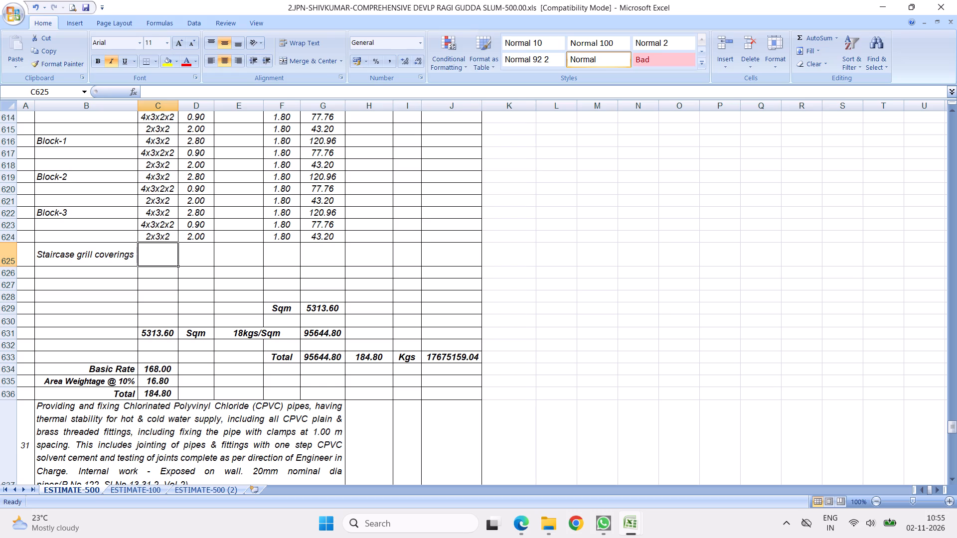
key("6")
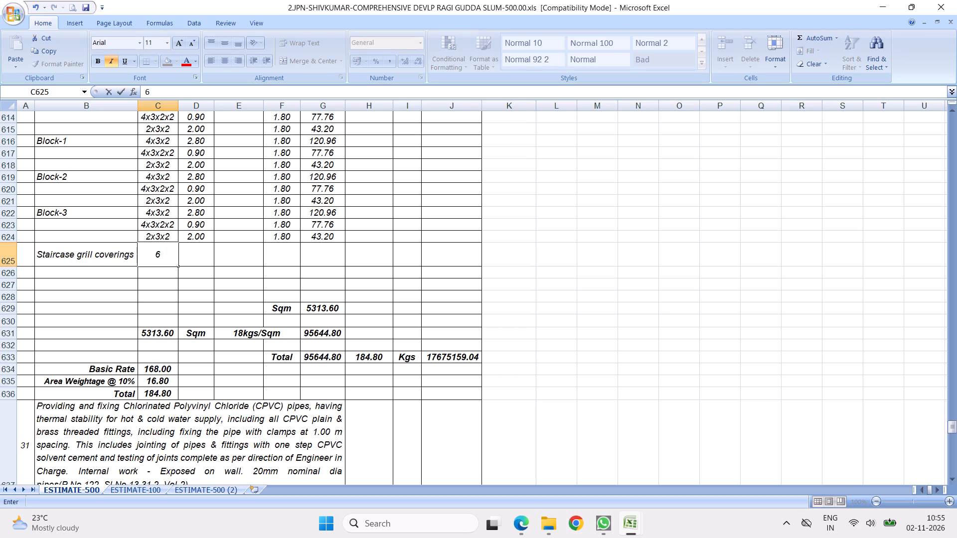
key("Escape")
key("3")
type("x2")
key("x")
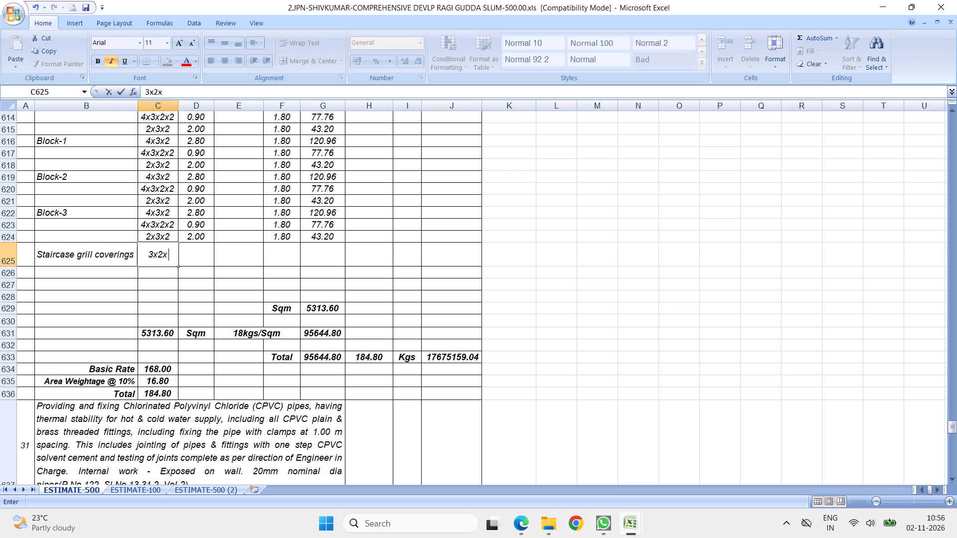
left_click(206, 250)
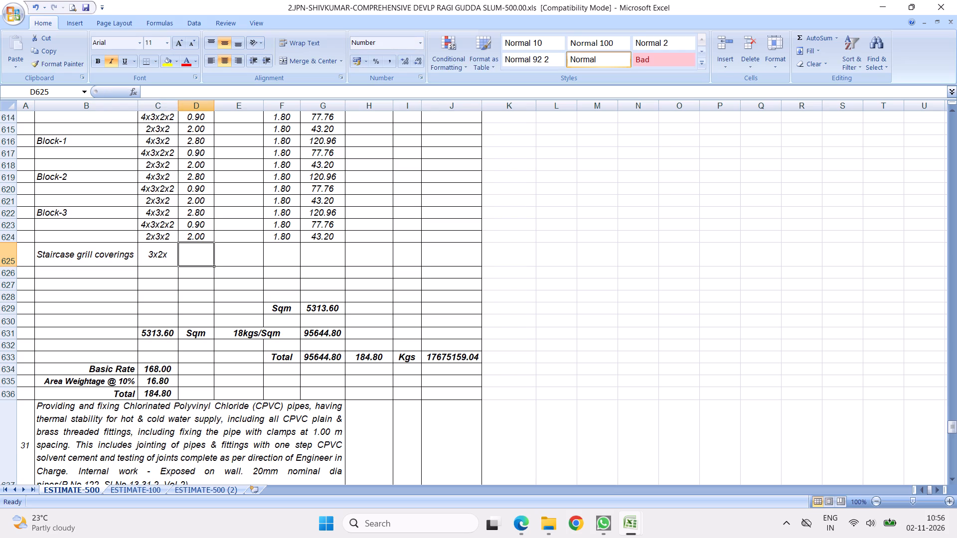
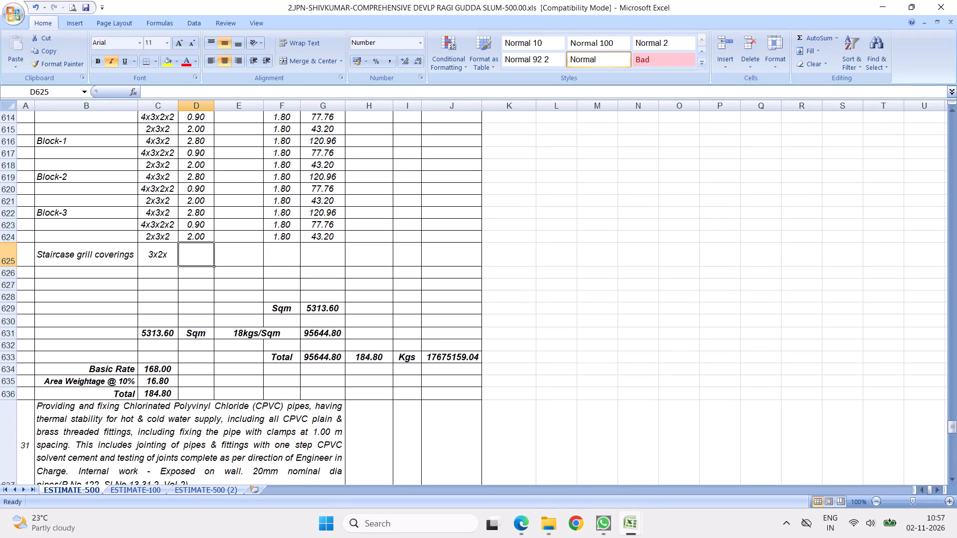
Review the existing block-wise grill entries in M.S. grills item 30, back to the first Block-19 row's length in D553.
left_click(350, 286)
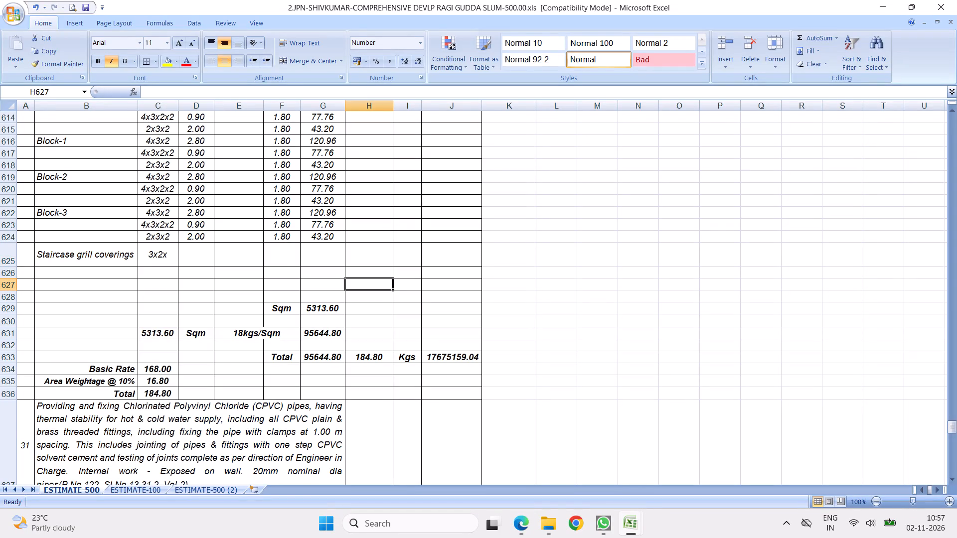
scroll(209, 223, "up", 3)
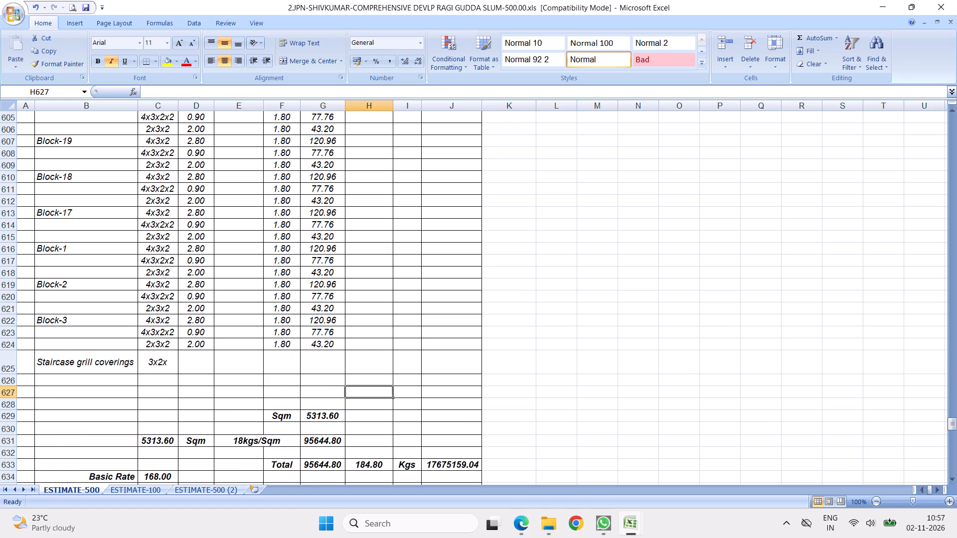
scroll(208, 232, "up", 10)
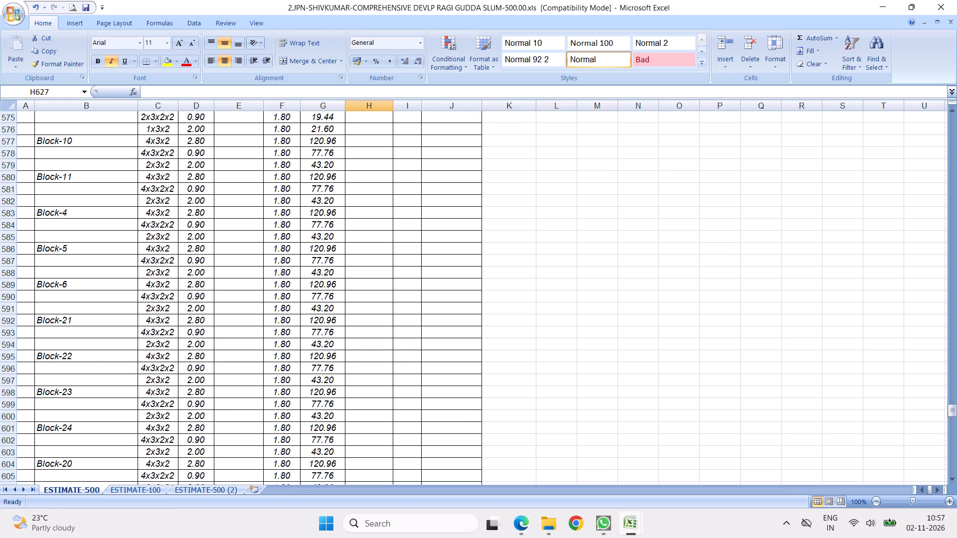
scroll(214, 232, "up", 11)
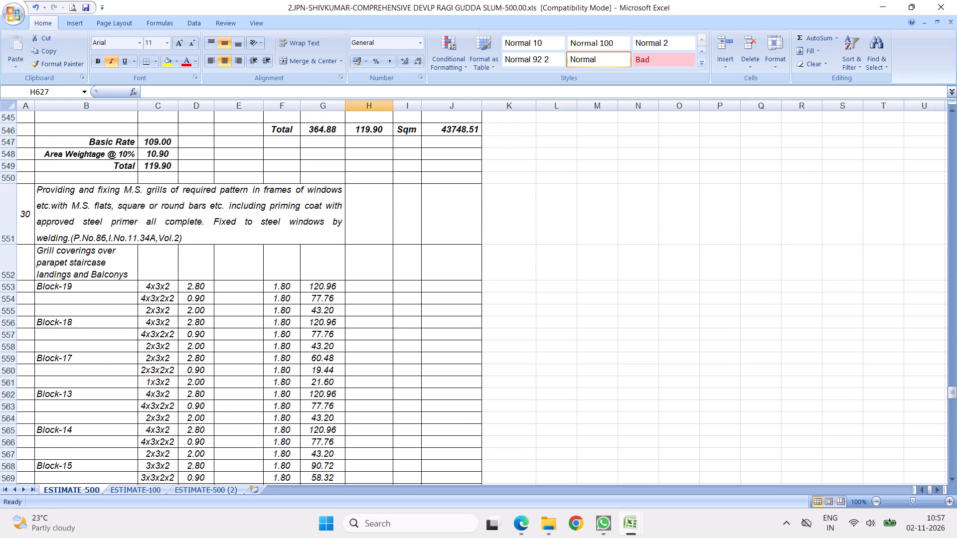
left_click(198, 287)
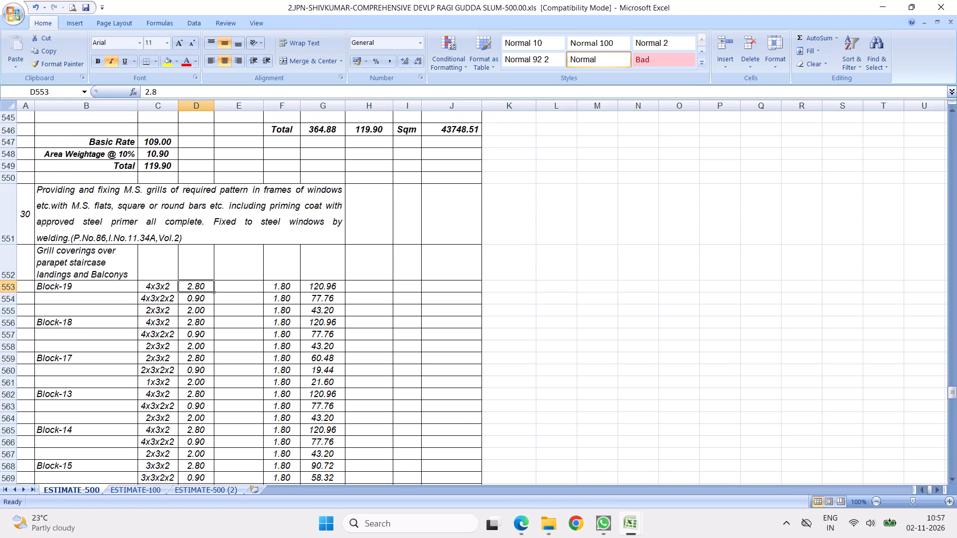
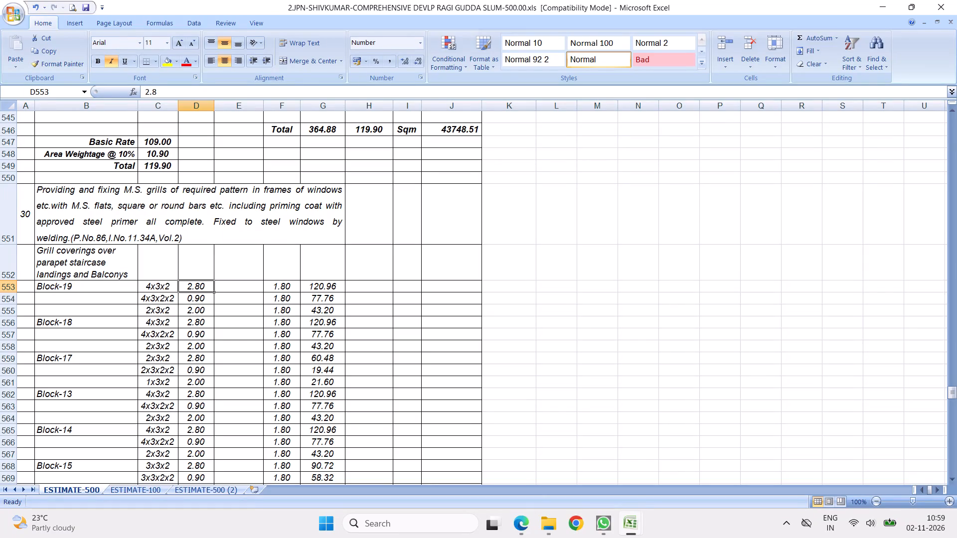
Review the block-wise grill entries of M.S. grills item 30, counting the blocks from Block-19 in row 553 down to Block-3 in row 622.
left_click(164, 307)
left_click(197, 309)
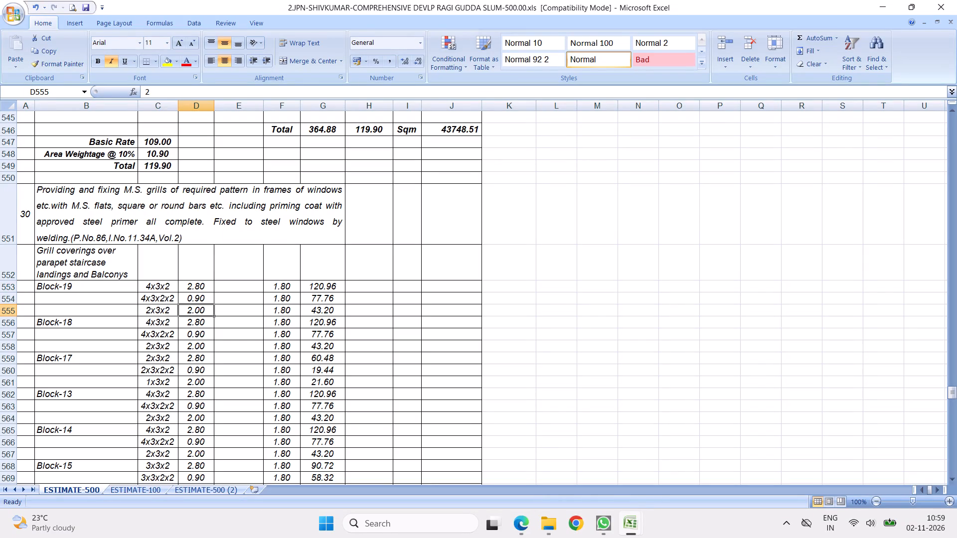
scroll(271, 308, "down", 1)
scroll(303, 387, "down", 2)
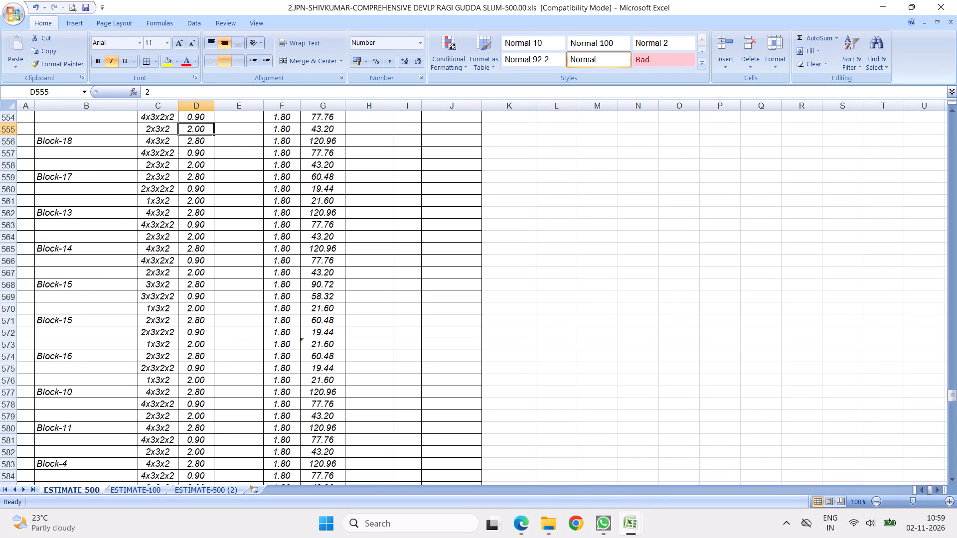
left_click(80, 180)
left_click(72, 208)
left_click(63, 244)
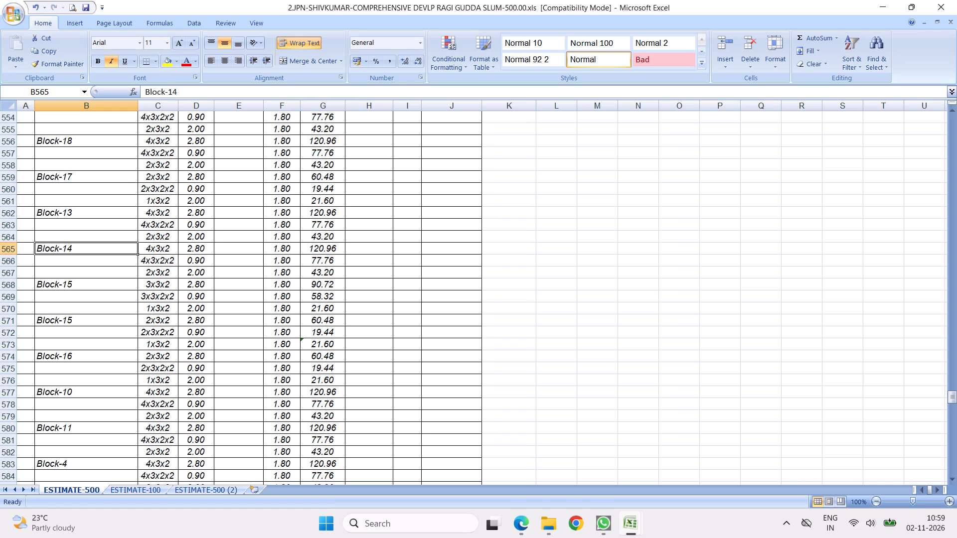
left_click(58, 282)
left_click(64, 319)
left_click(54, 353)
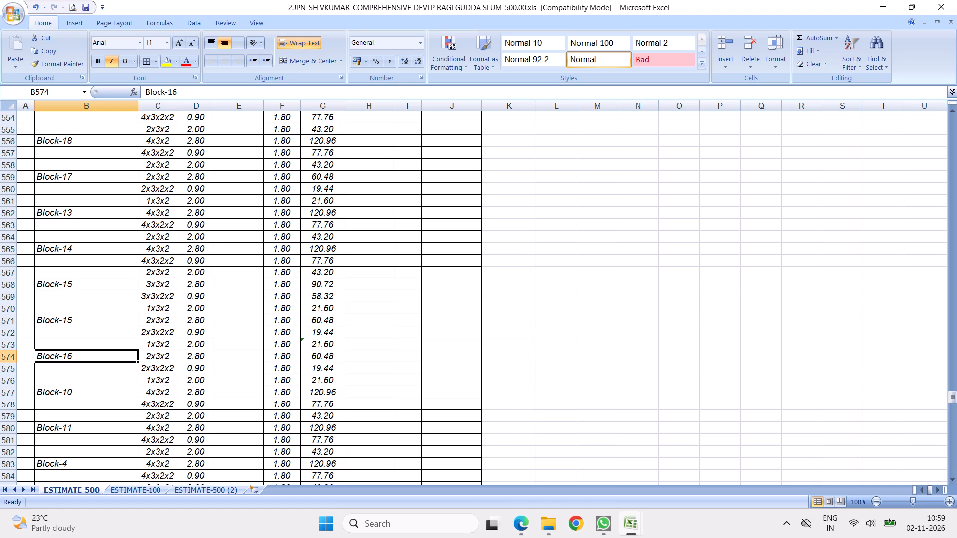
left_click(57, 396)
scroll(211, 320, "down", 6)
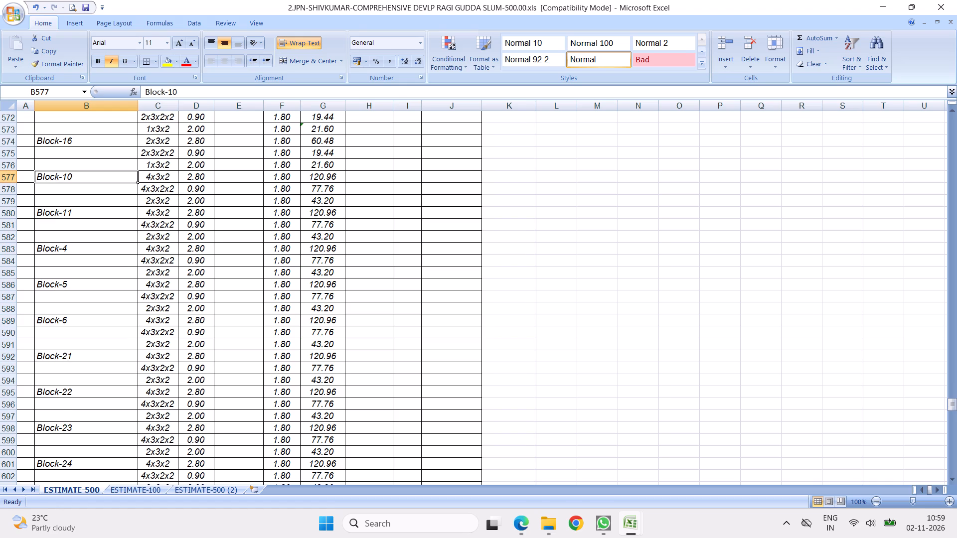
left_click(71, 215)
left_click(53, 252)
left_click(45, 289)
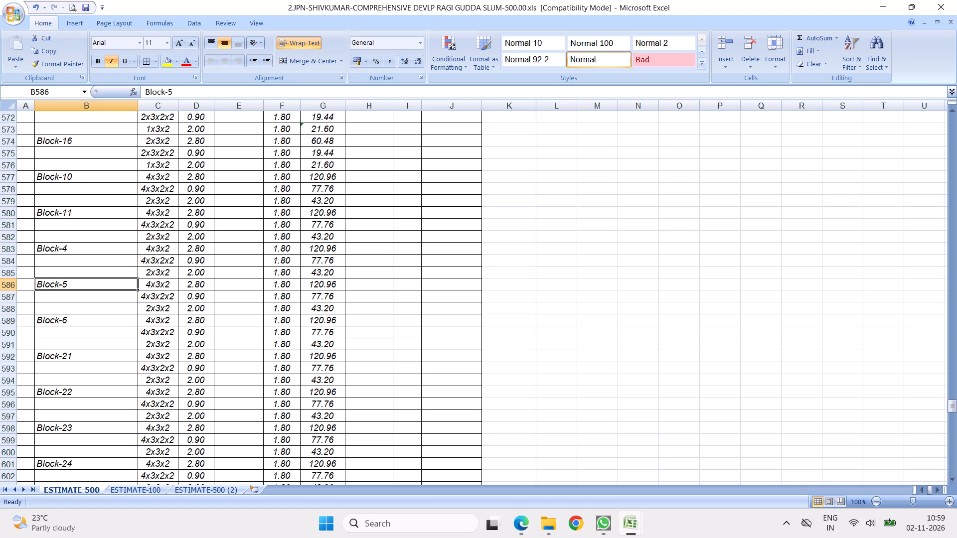
left_click(53, 318)
left_click(58, 357)
left_click(60, 387)
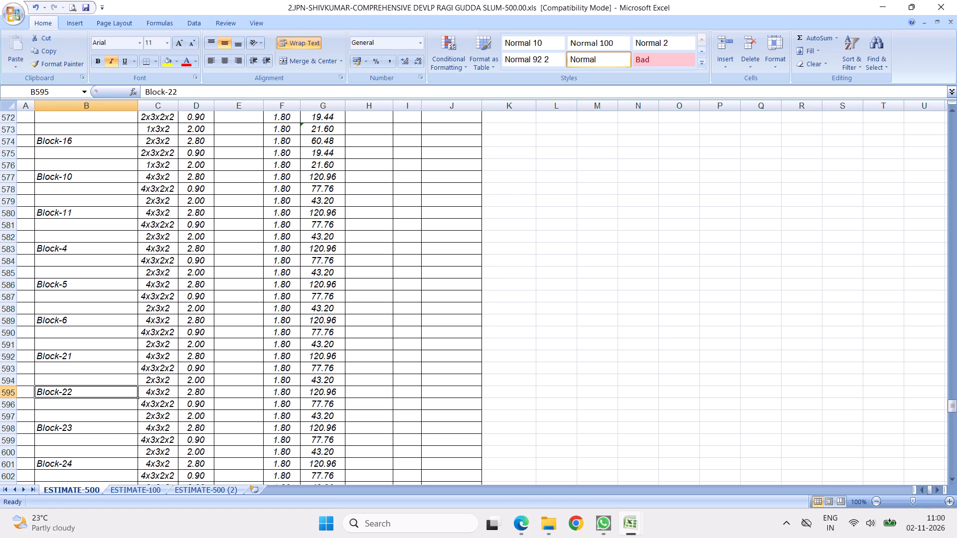
scroll(171, 347, "down", 2)
scroll(177, 305, "down", 4)
left_click(45, 219)
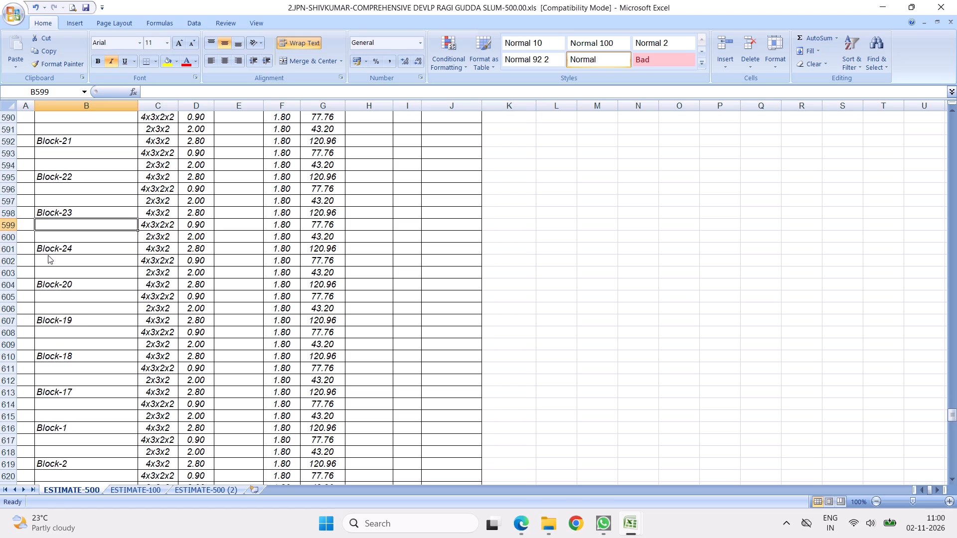
left_click(47, 252)
left_click(58, 282)
left_click(50, 323)
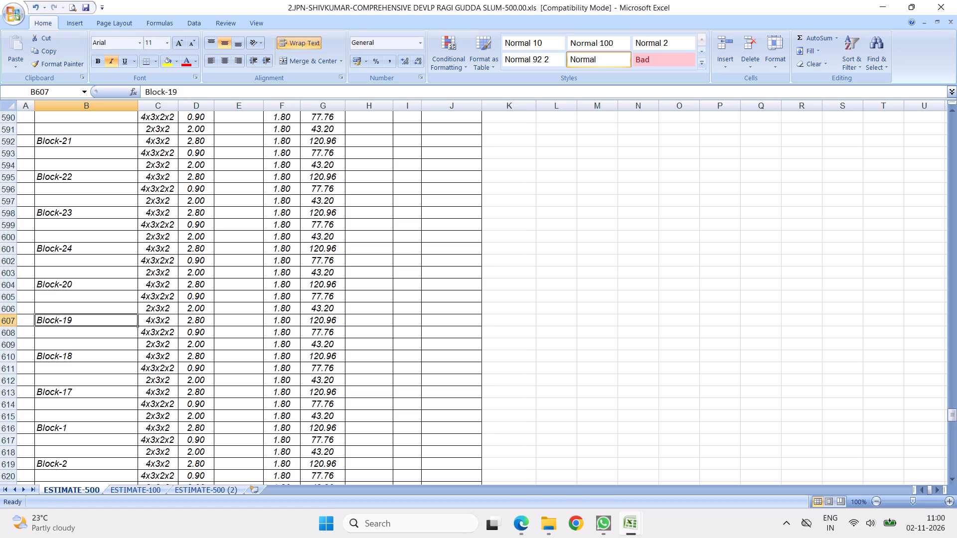
left_click(57, 361)
left_click(61, 396)
left_click(69, 432)
left_click(78, 462)
scroll(155, 360, "down", 5)
scroll(141, 281, "down", 1)
left_click(63, 289)
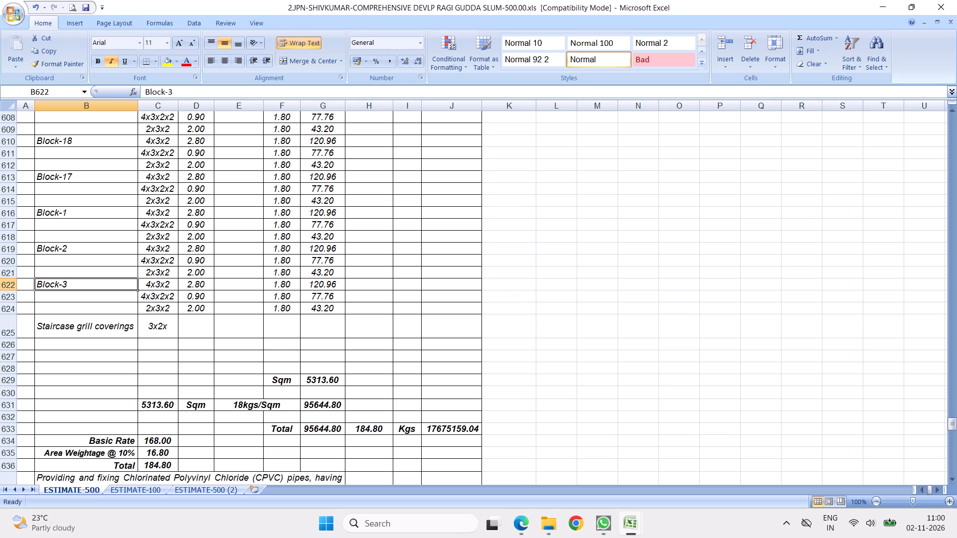
Complete the Staircase grill coverings row 625 with number 3x2x15, length 2.00 and height 1.60.
double_click(171, 329)
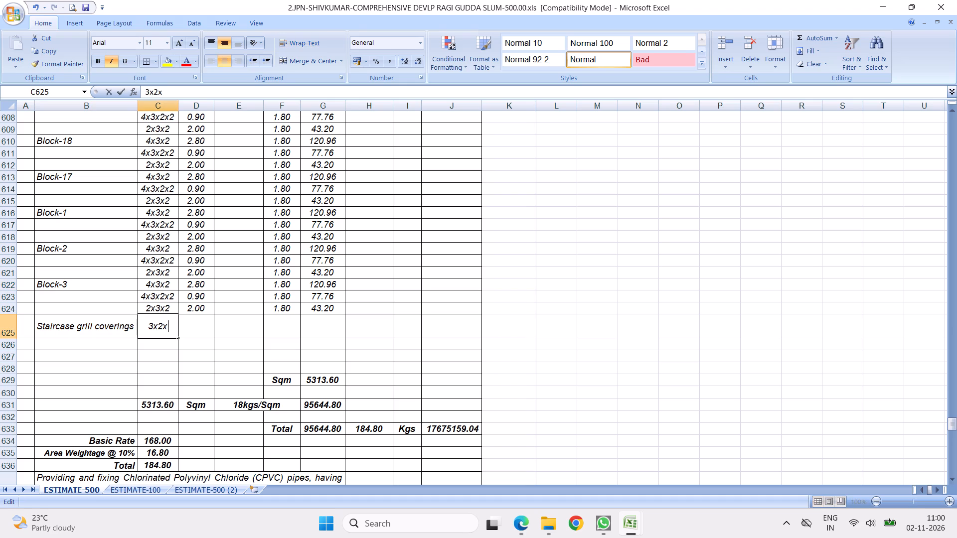
key("1")
key("5")
left_click(255, 352)
left_click(192, 322)
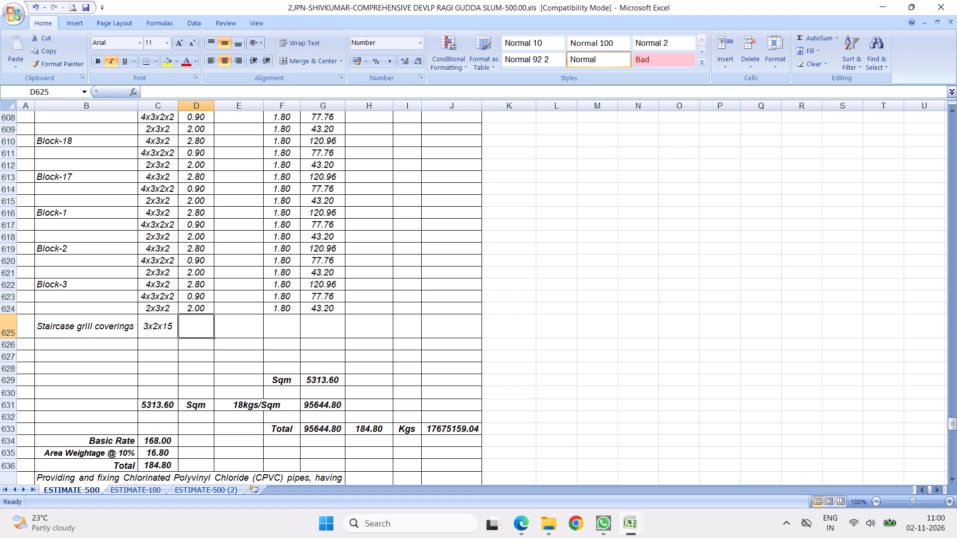
key("2")
left_click(278, 328)
key("1")
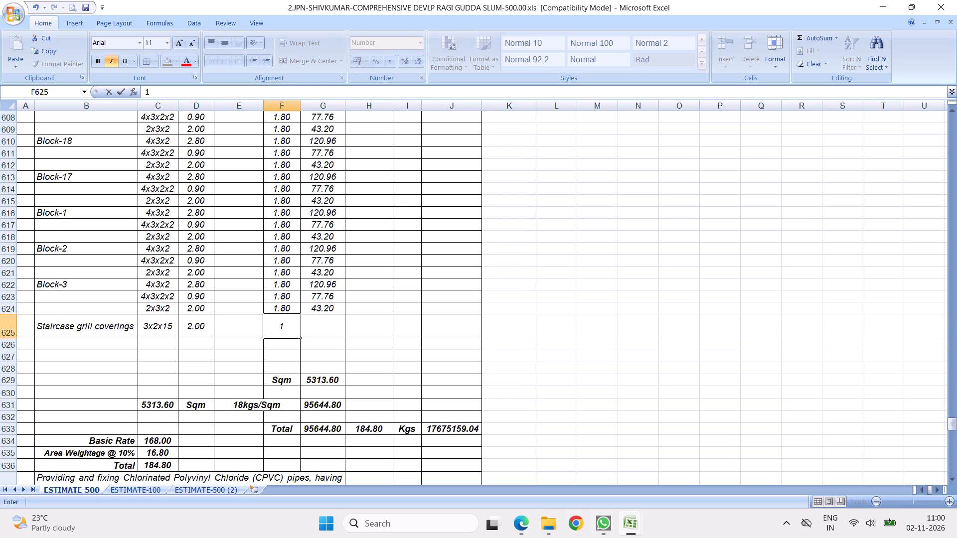
key("period")
key("6")
left_click(373, 336)
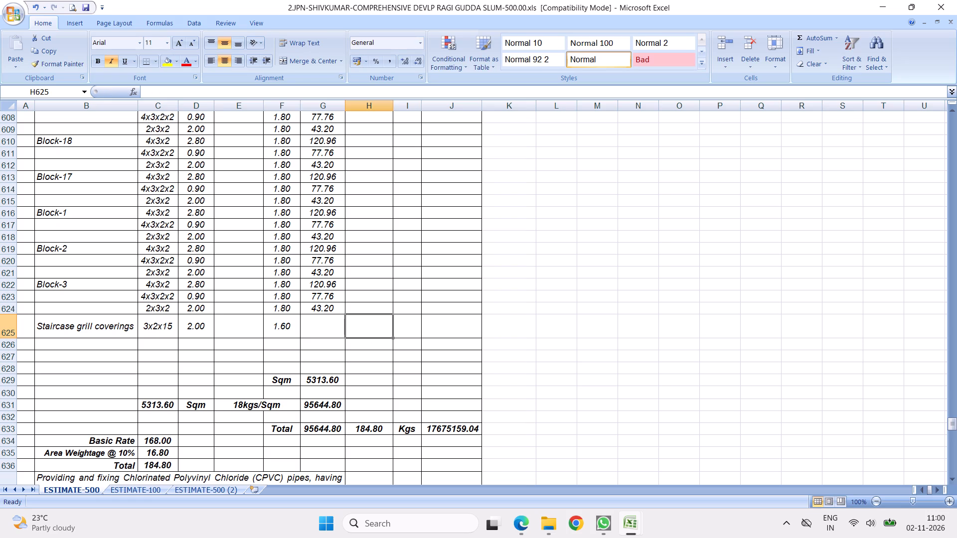
Copy the quantity formula from G624 into G625 and change its multiplier to 90, giving =90*D625*F625.
left_click(325, 307)
left_click_drag(346, 316, 346, 317)
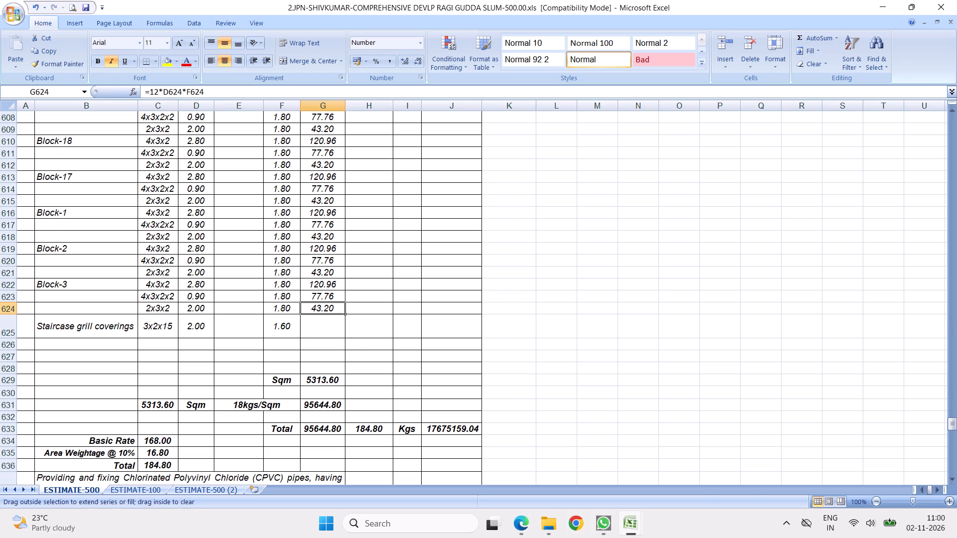
left_click_drag(346, 317, 337, 341)
left_click(320, 327)
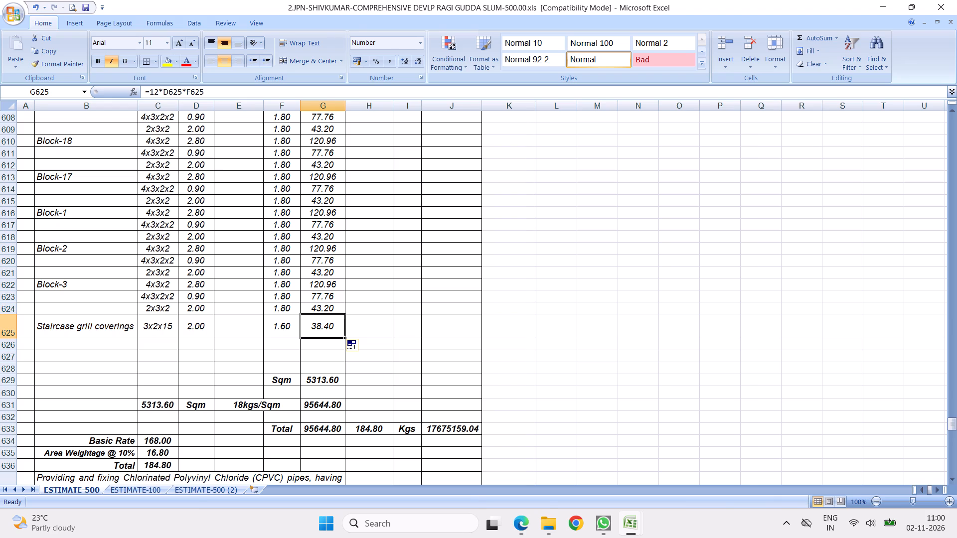
left_click(184, 93)
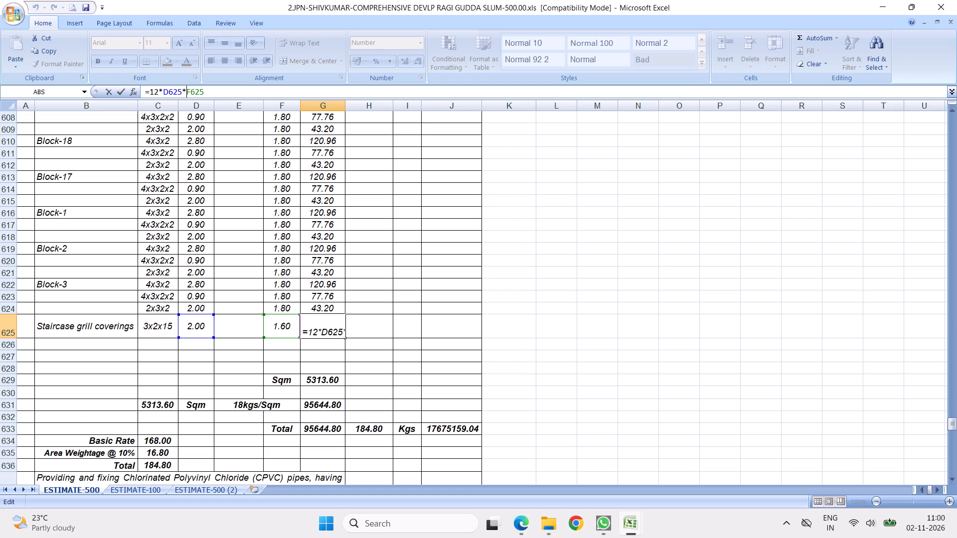
left_click(157, 90)
key("BackSpace")
key("BackSpace")
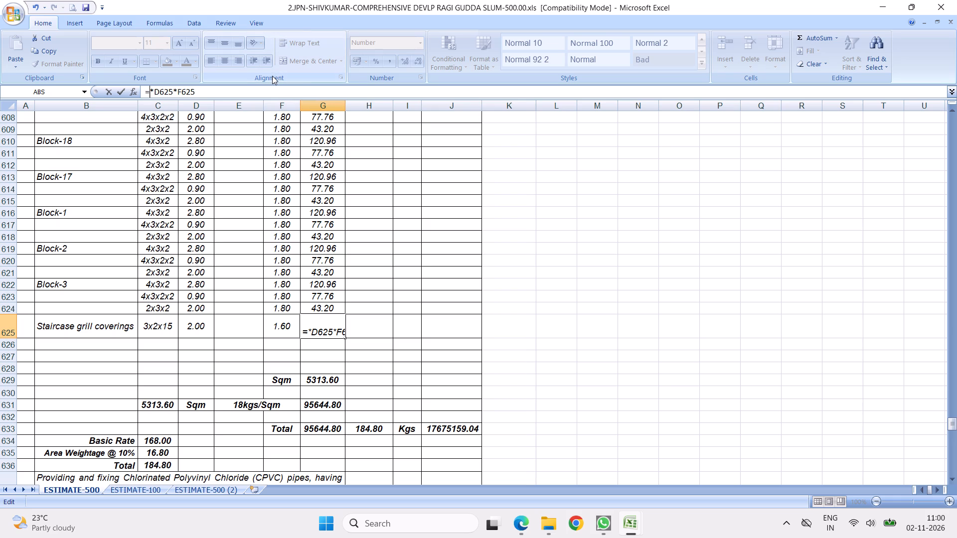
key("9")
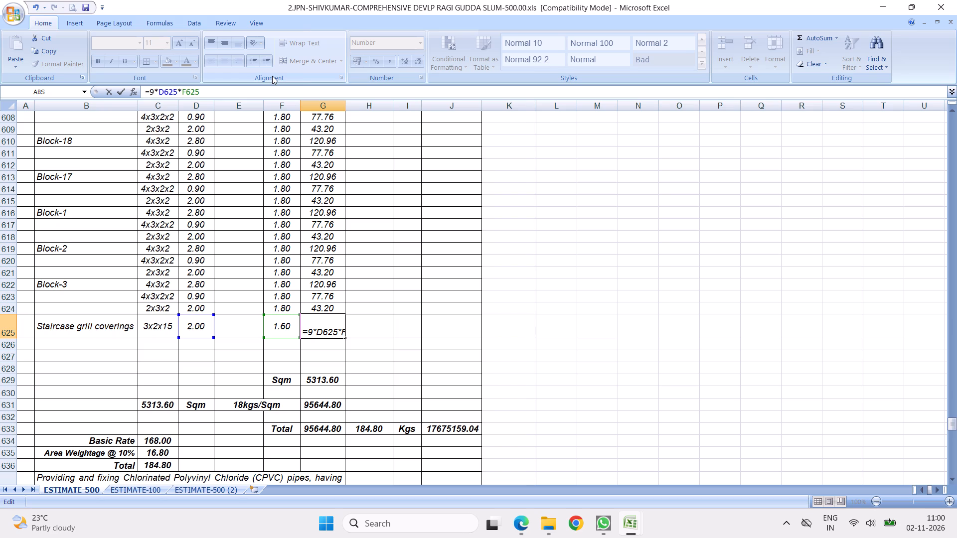
key("0")
key("Return")
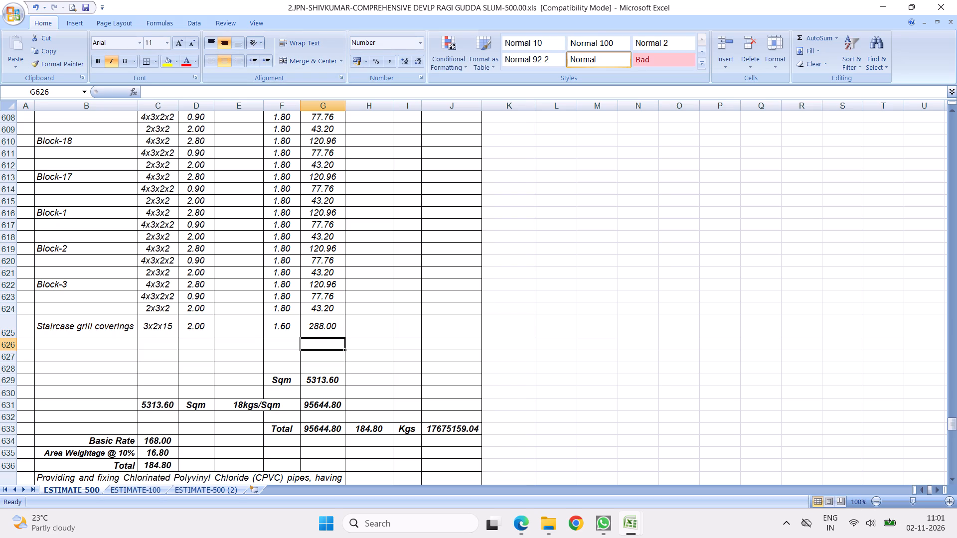
left_click(191, 331)
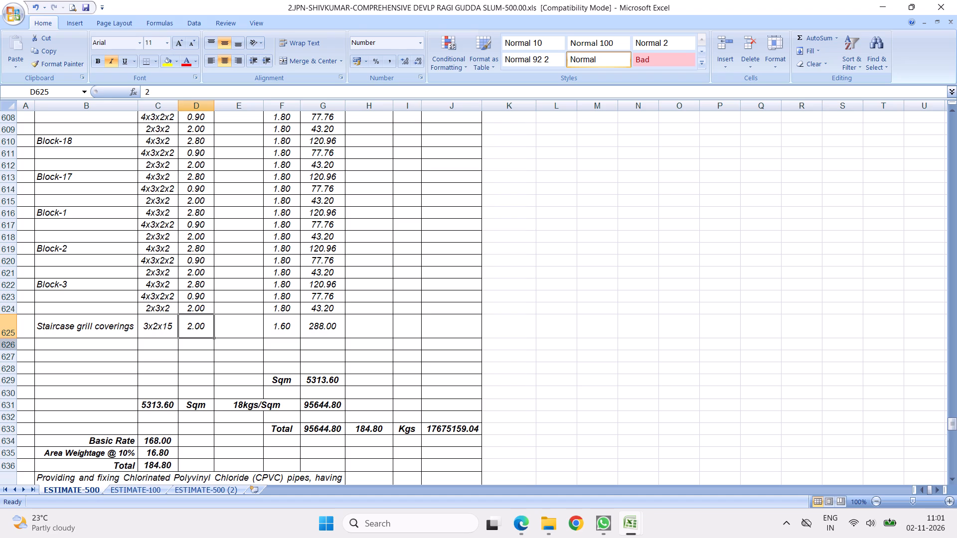
Delete the empty rows 626 to 628 between the staircase grill row and the Sqm total.
left_click_drag(11, 344, 11, 373)
right_click(55, 354)
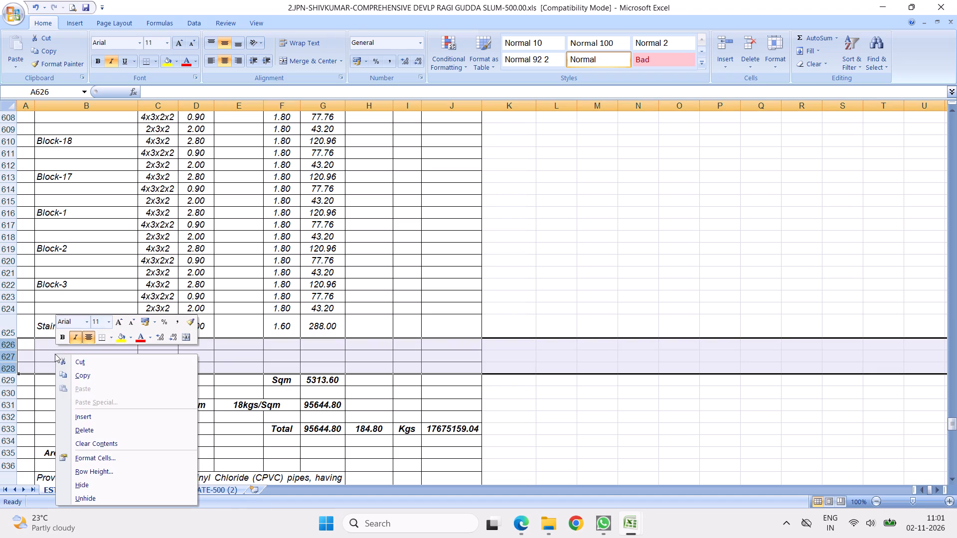
left_click(86, 430)
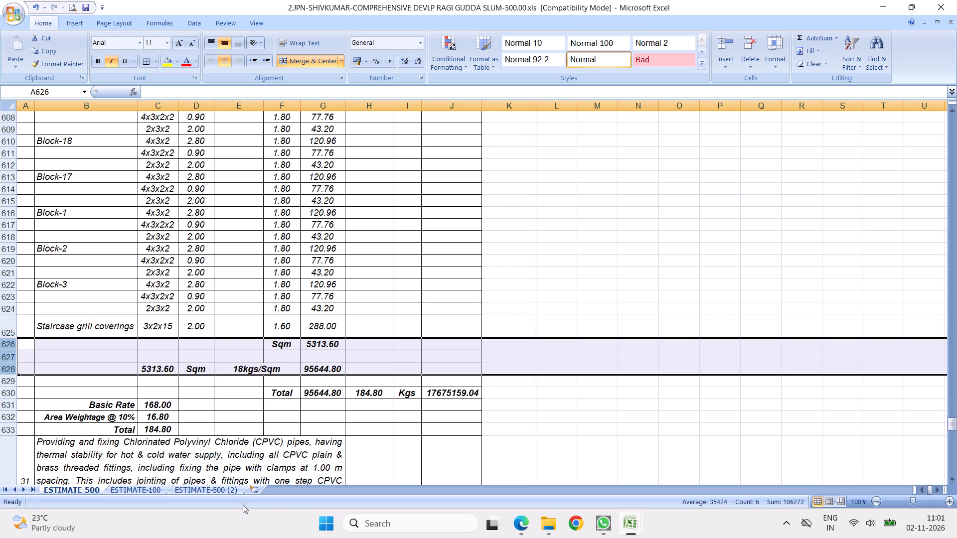
left_click(408, 276)
Extend the Sqm total in G626 to include the staircase grill quantity, as =SUM(G553:G625).
left_click(313, 345)
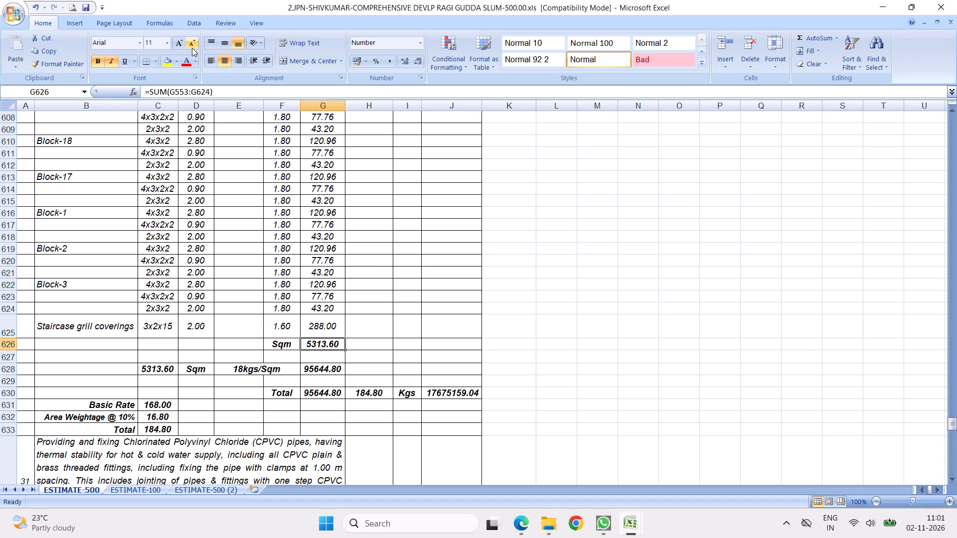
left_click(216, 91)
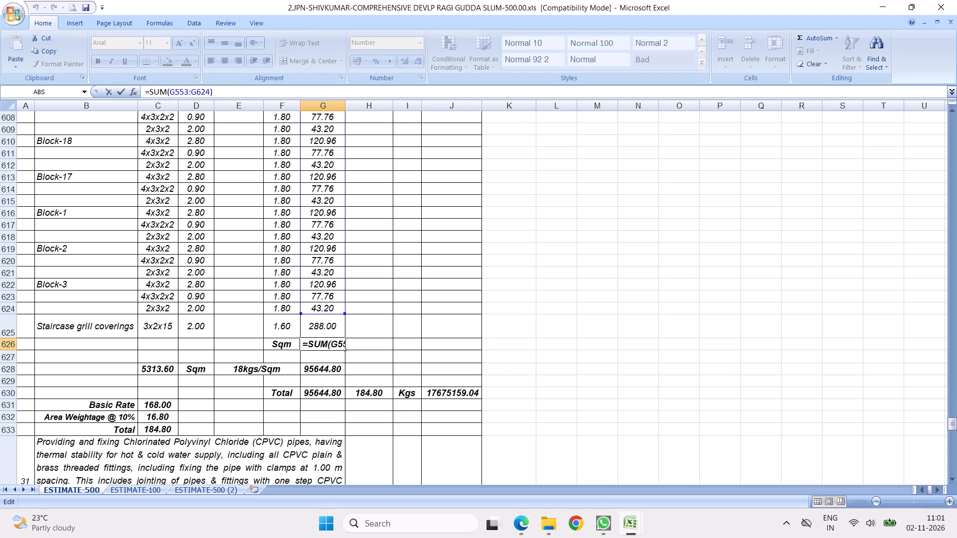
left_click_drag(346, 312, 337, 333)
left_click(800, 38)
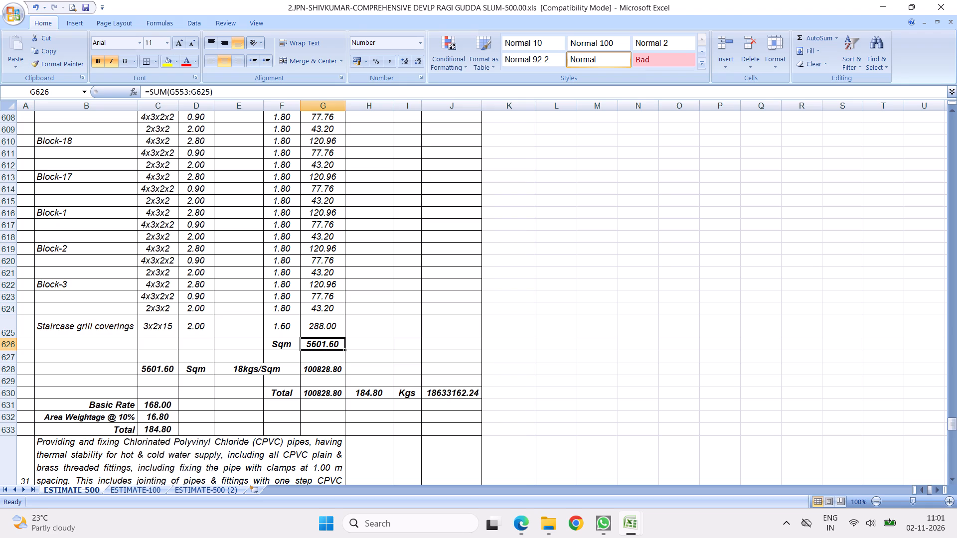
Check the staircase grill row's values and the formulas behind the Sqm total in G626 and the item amount in J630.
left_click(328, 324)
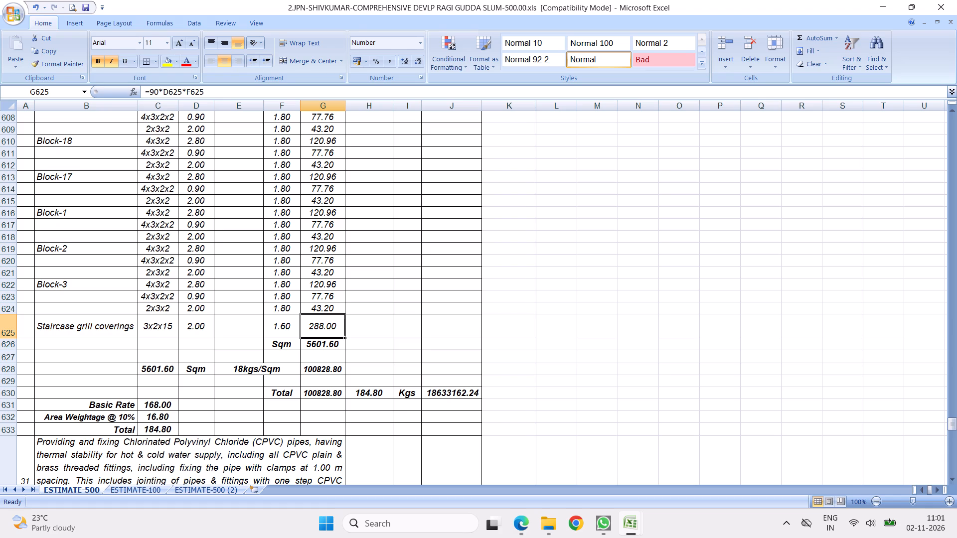
left_click(190, 323)
left_click(295, 324)
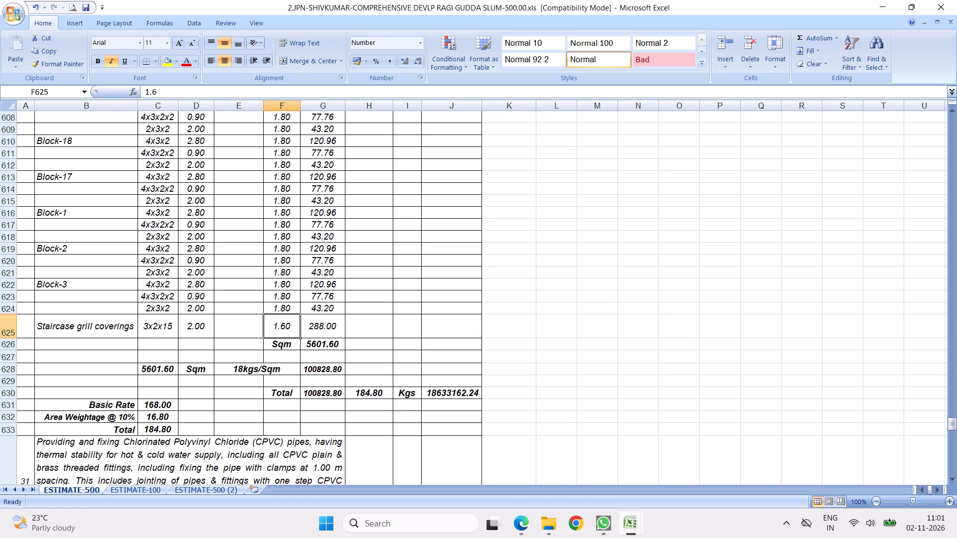
left_click(336, 327)
left_click(331, 346)
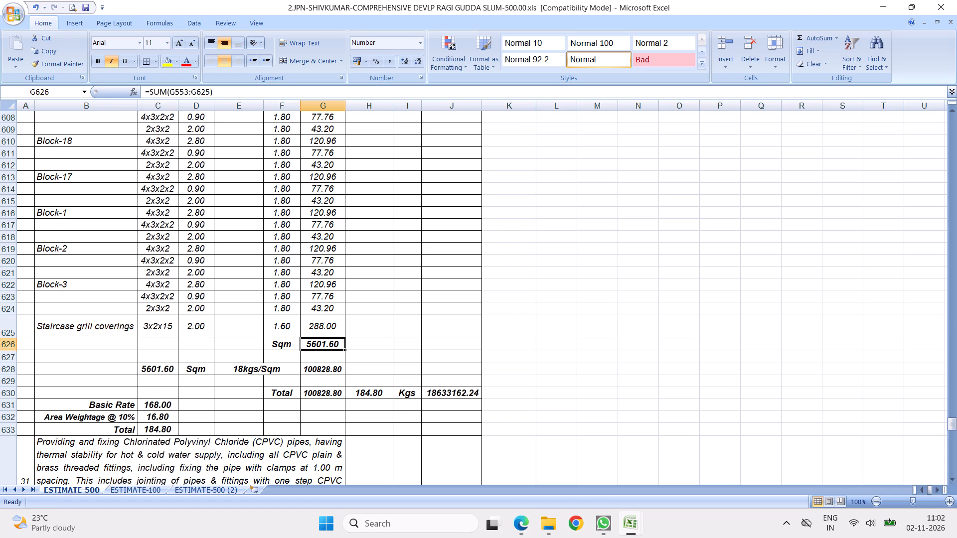
left_click(221, 85)
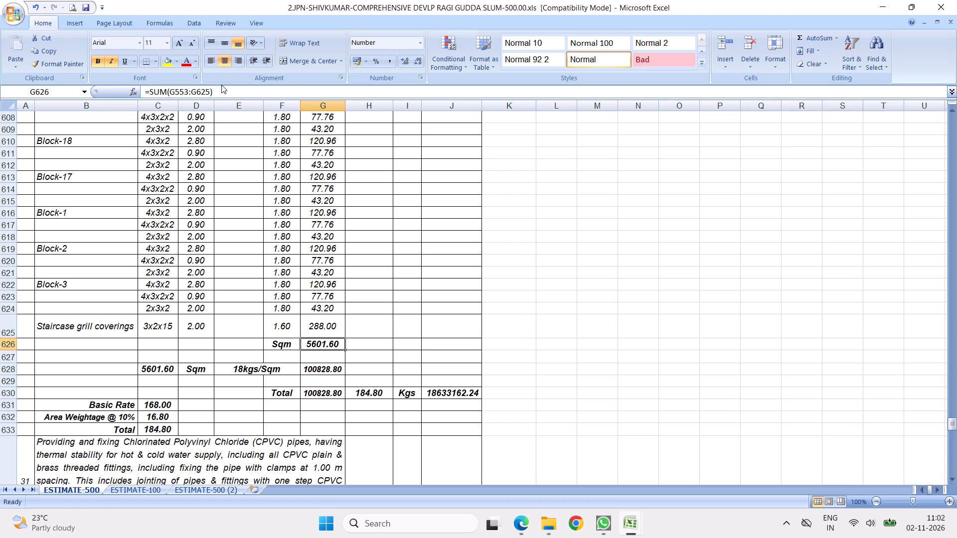
left_click(216, 94)
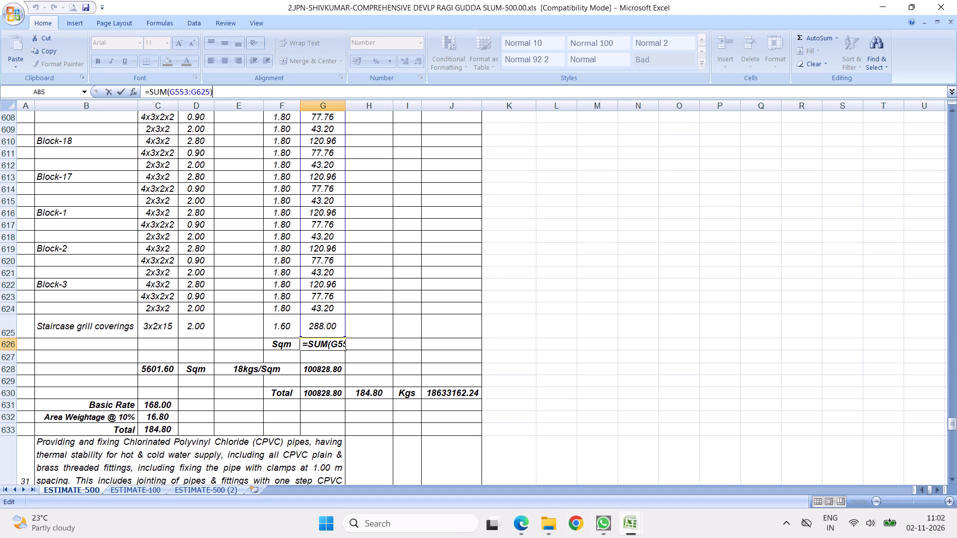
left_click(544, 384)
left_click(444, 393)
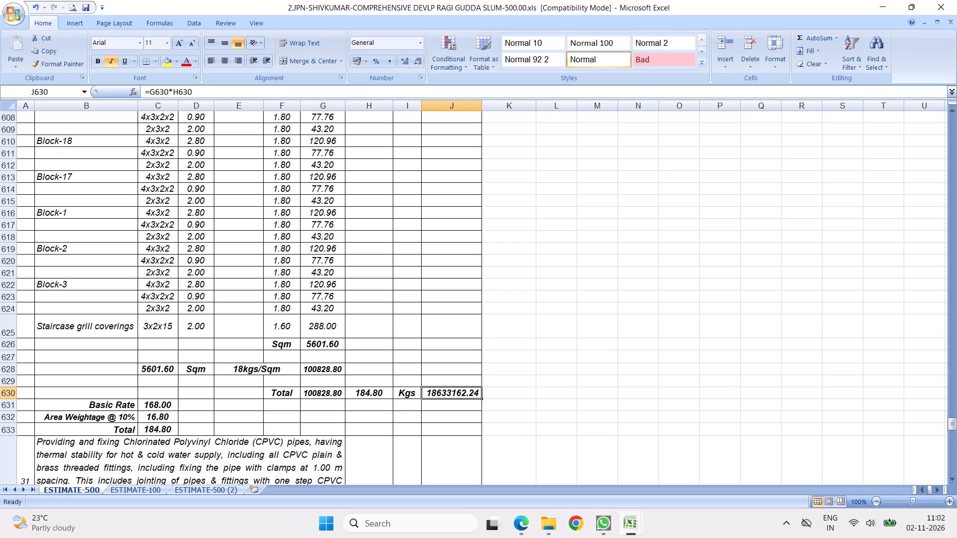
left_click(198, 90)
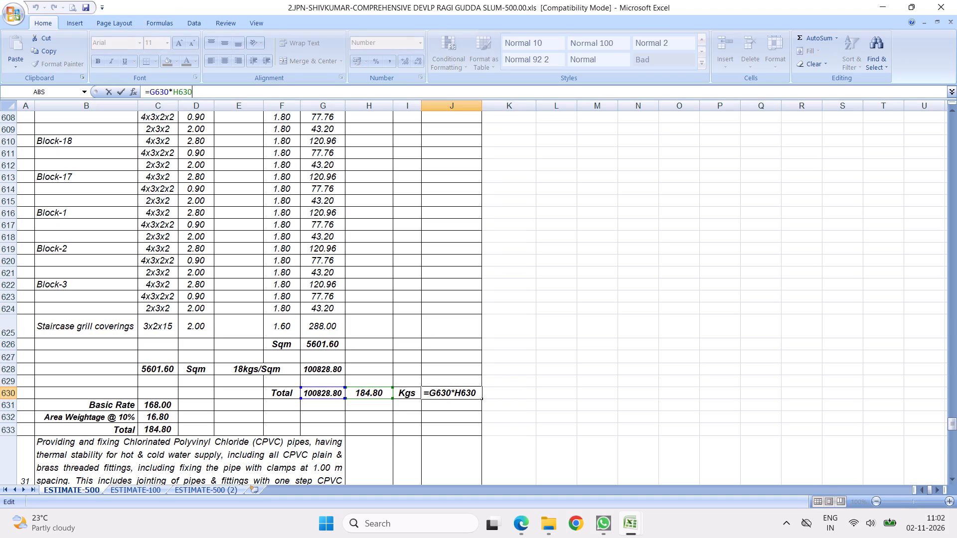
left_click(380, 318)
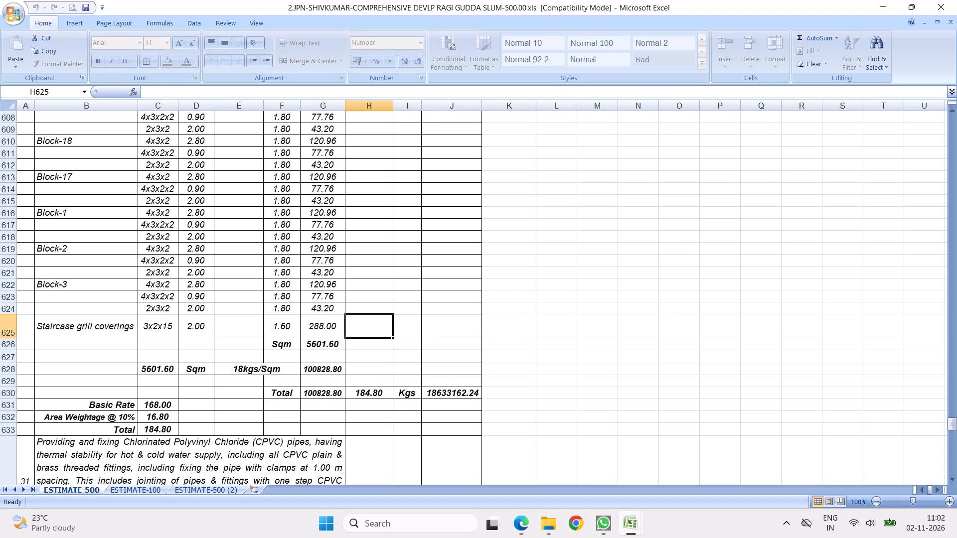
Check the range summed by the Sqm total in G626 against the block rows' quantities above it, leaving the formula unedited.
left_click(322, 345)
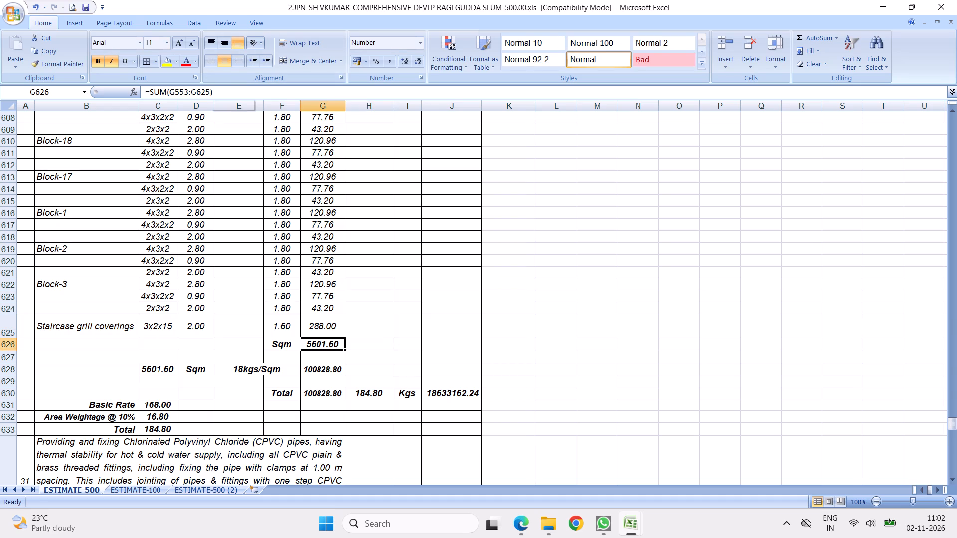
left_click(217, 85)
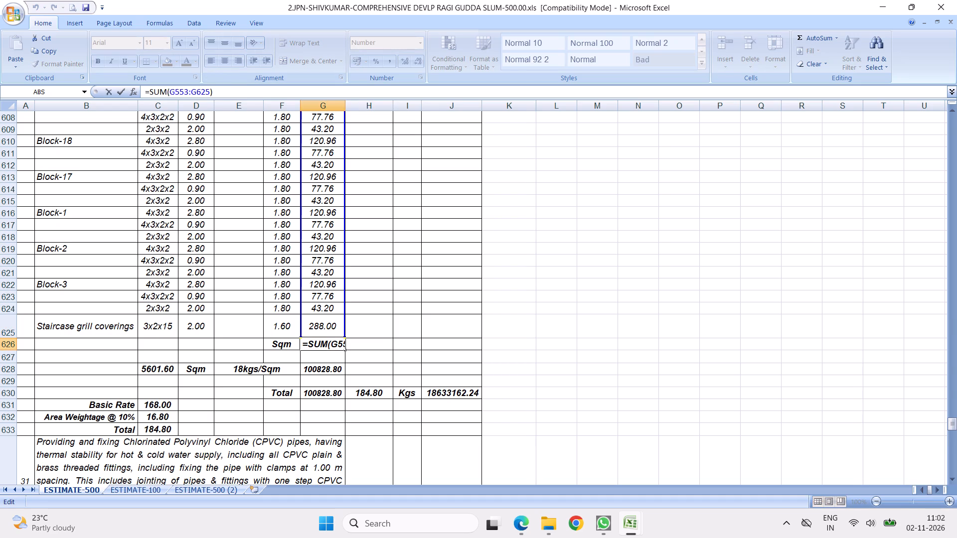
scroll(373, 274, "up", 4)
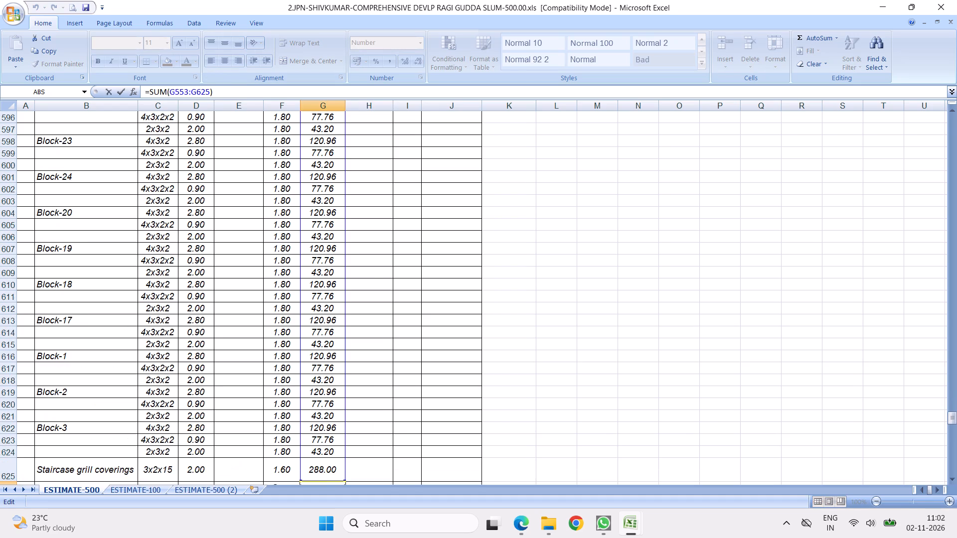
scroll(351, 270, "up", 8)
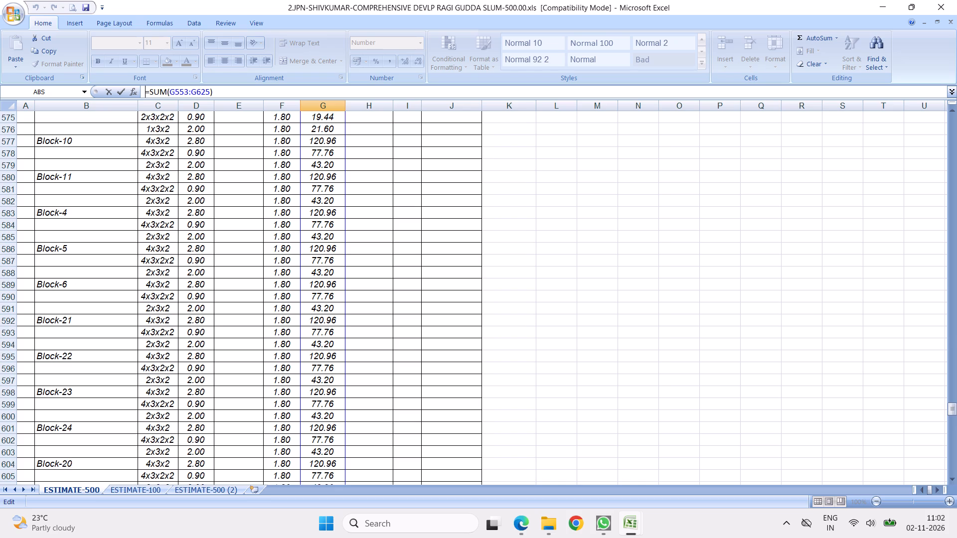
scroll(356, 260, "down", 12)
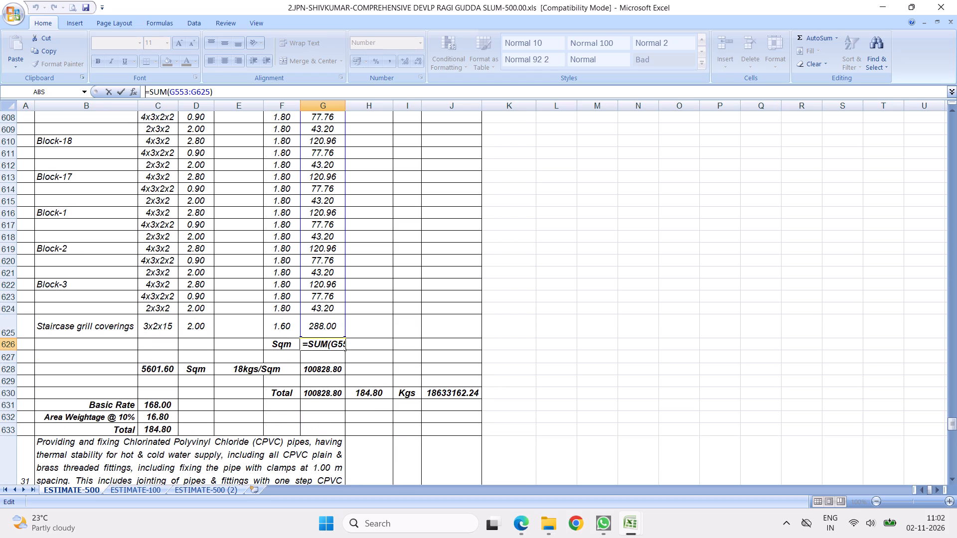
left_click(201, 253)
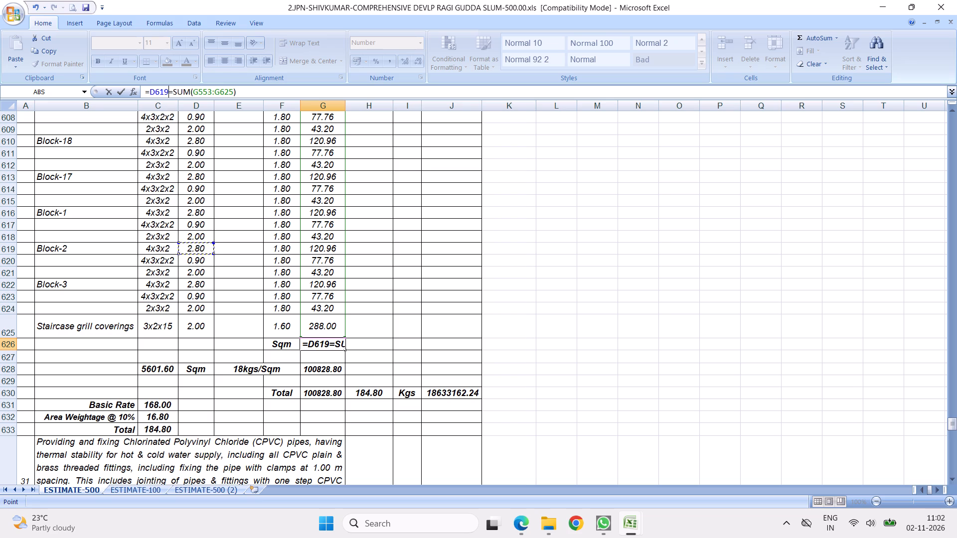
left_click(379, 278)
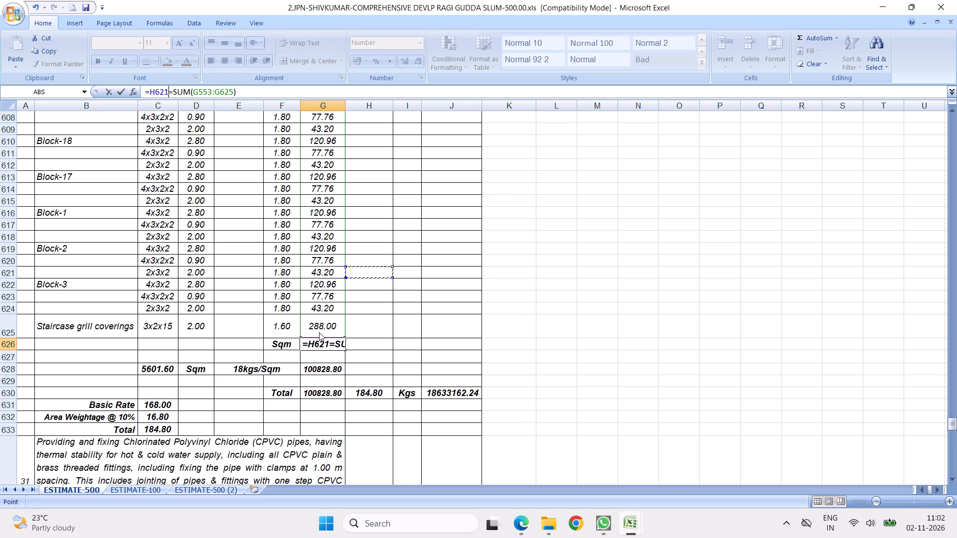
left_click(419, 320)
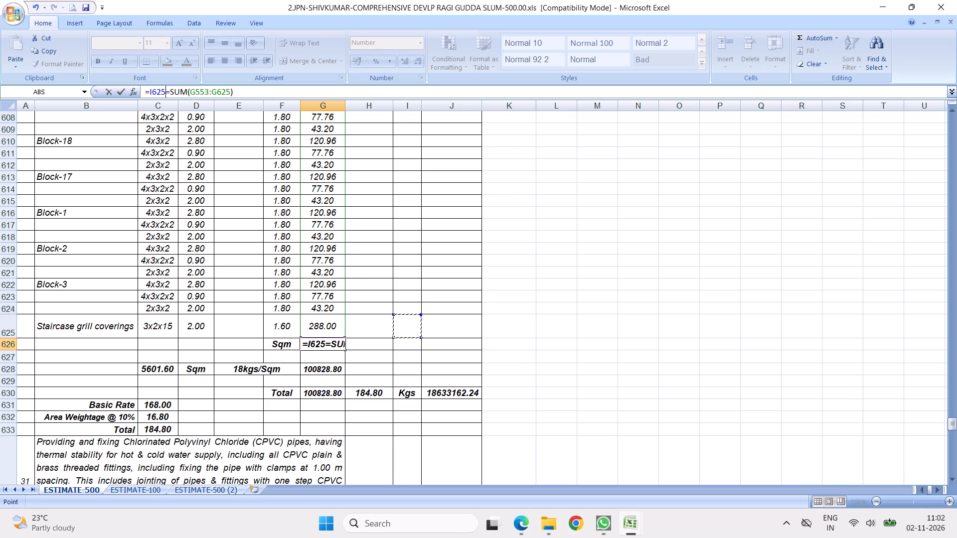
key("Escape")
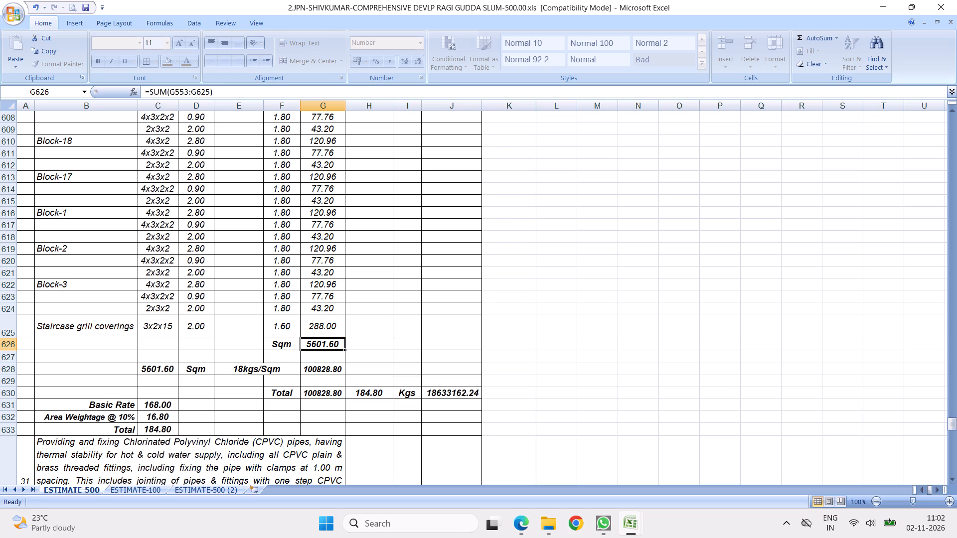
Recheck the Sqm total formula in G626 and the cells it covers, including the staircase grill quantity in G625.
left_click(319, 344)
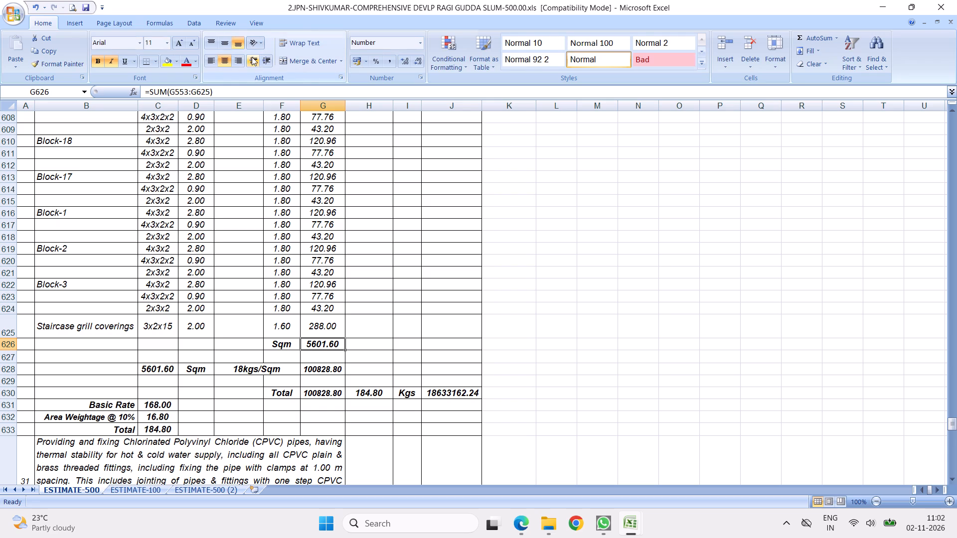
left_click(155, 71)
left_click(237, 238)
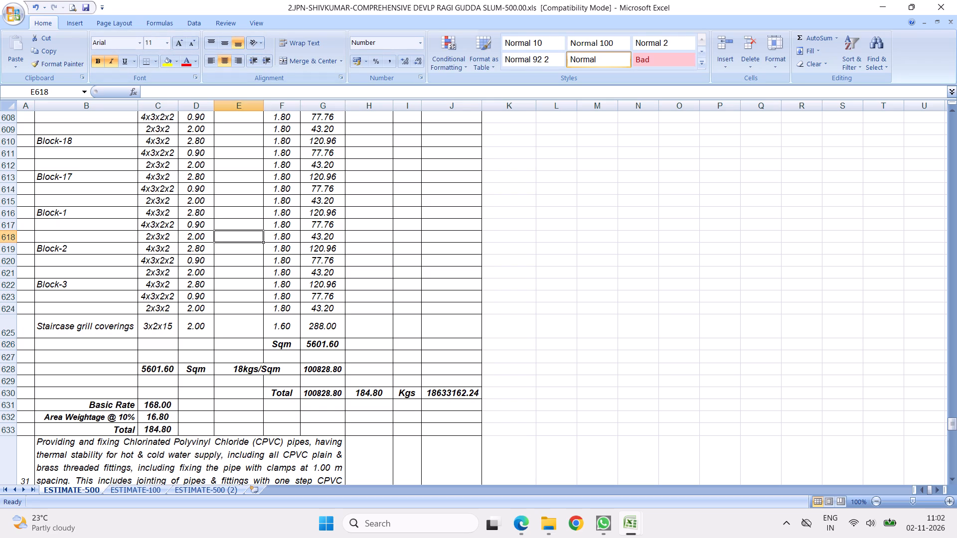
left_click(314, 345)
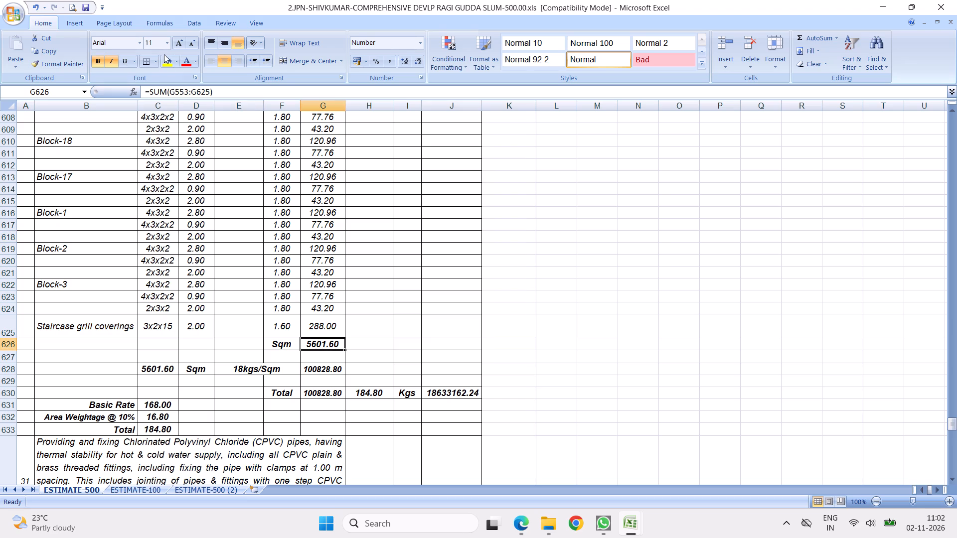
left_click(220, 94)
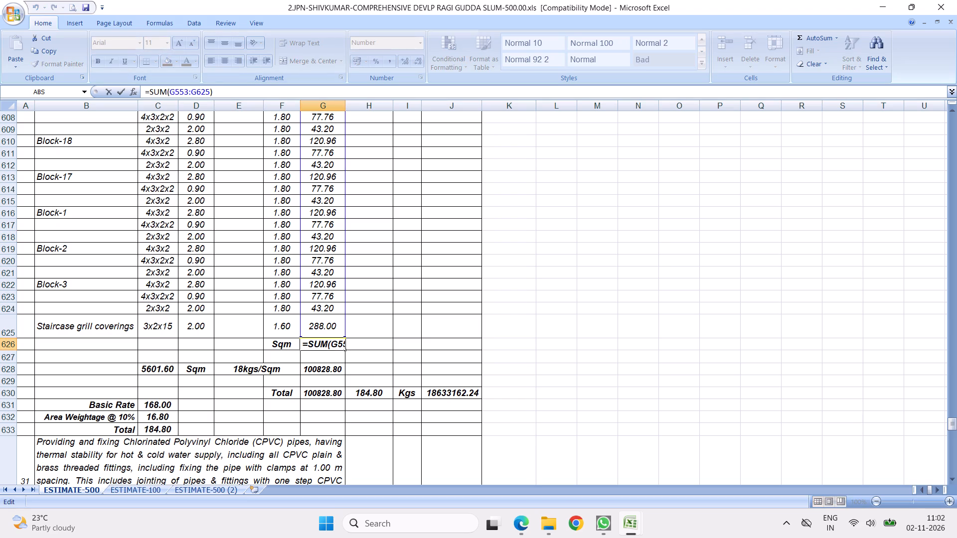
left_click(505, 309)
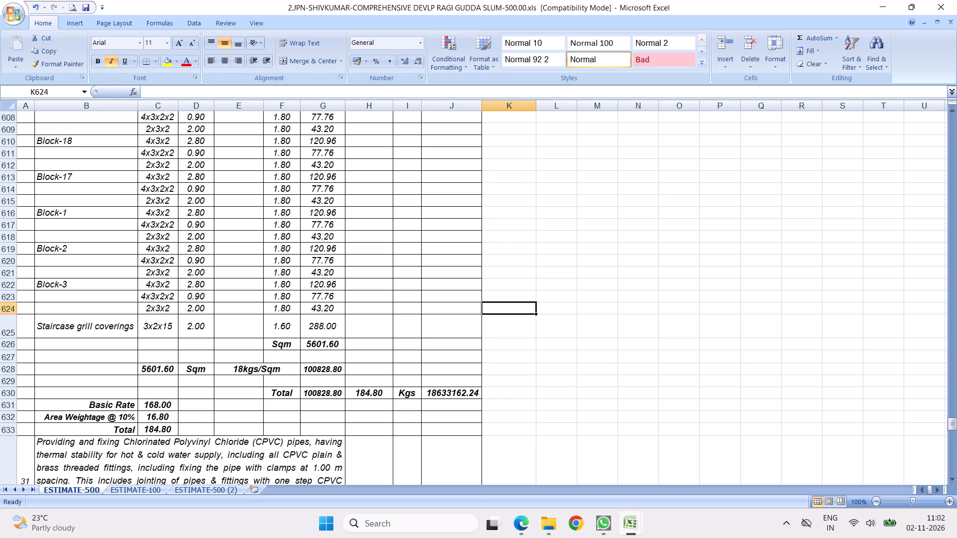
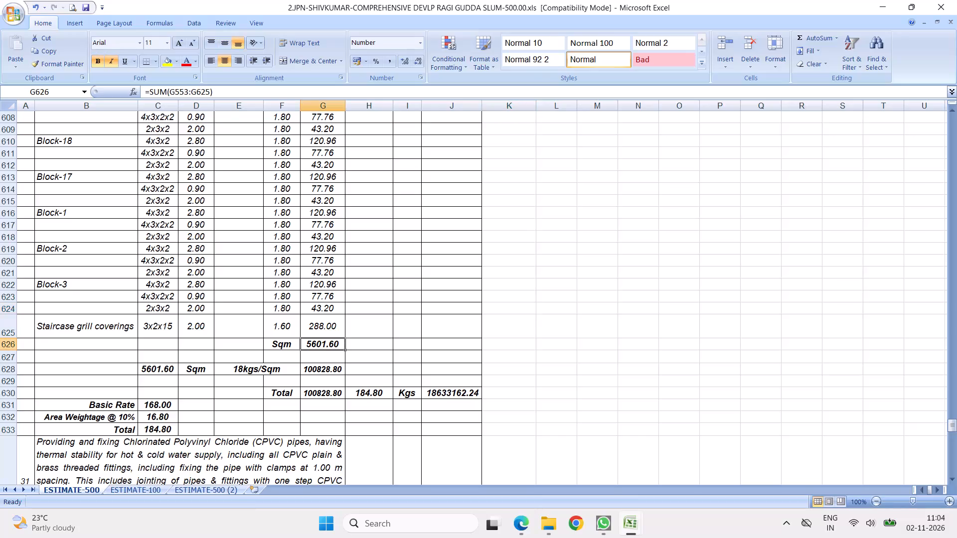
Review the remaining pipe and water tank items down to the grand total, and check the formula for its difference from the target in J706.
scroll(386, 387, "down", 3)
left_click(212, 352)
scroll(361, 369, "down", 3)
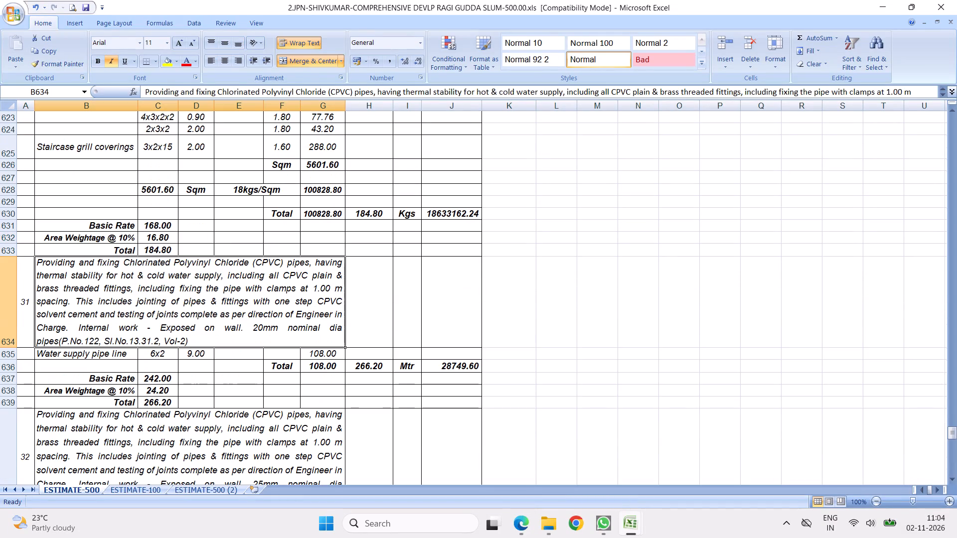
scroll(481, 366, "down", 4)
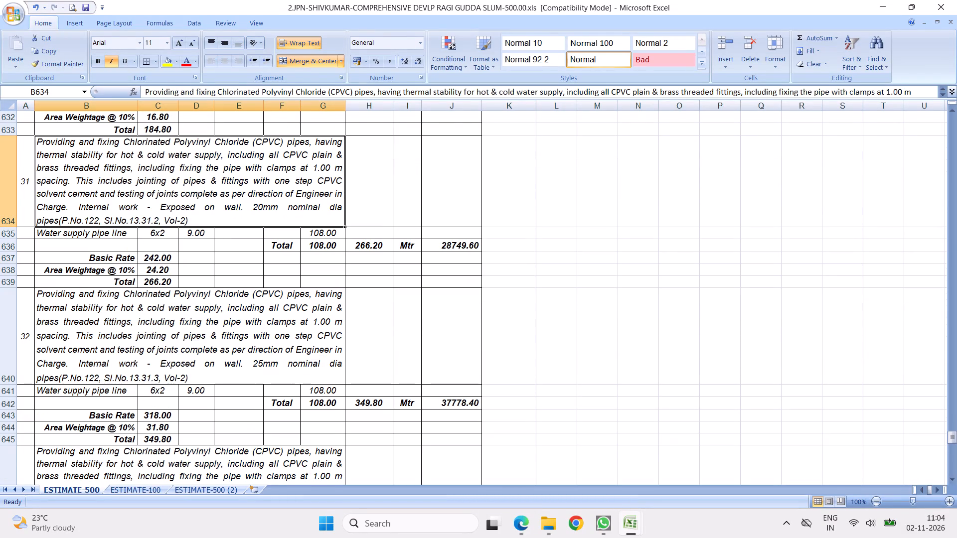
scroll(303, 294, "down", 6)
scroll(353, 314, "down", 5)
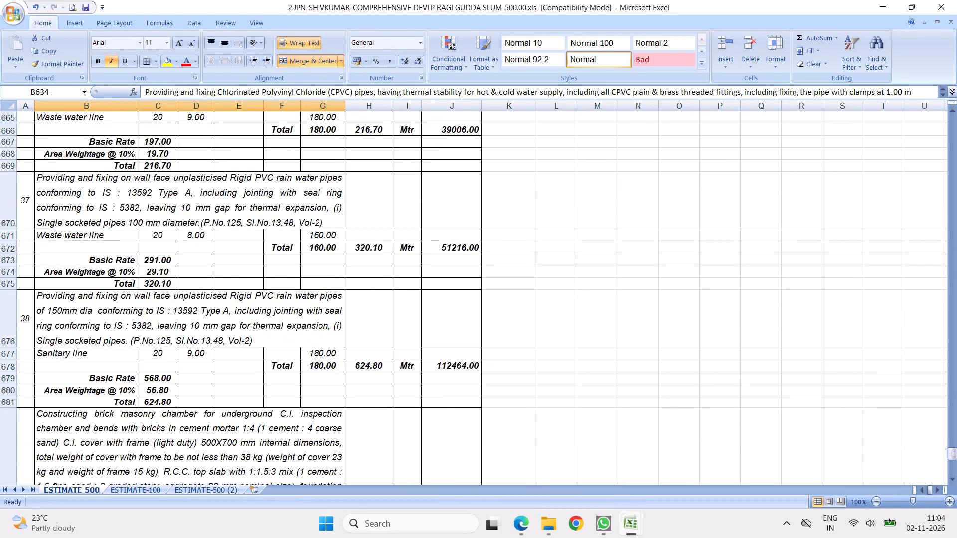
scroll(439, 297, "down", 7)
left_click(661, 332)
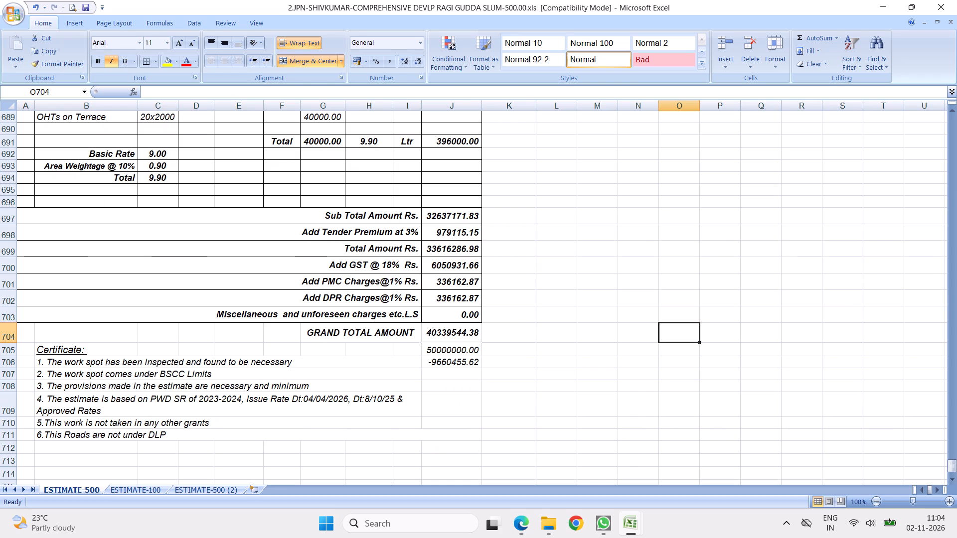
left_click(463, 364)
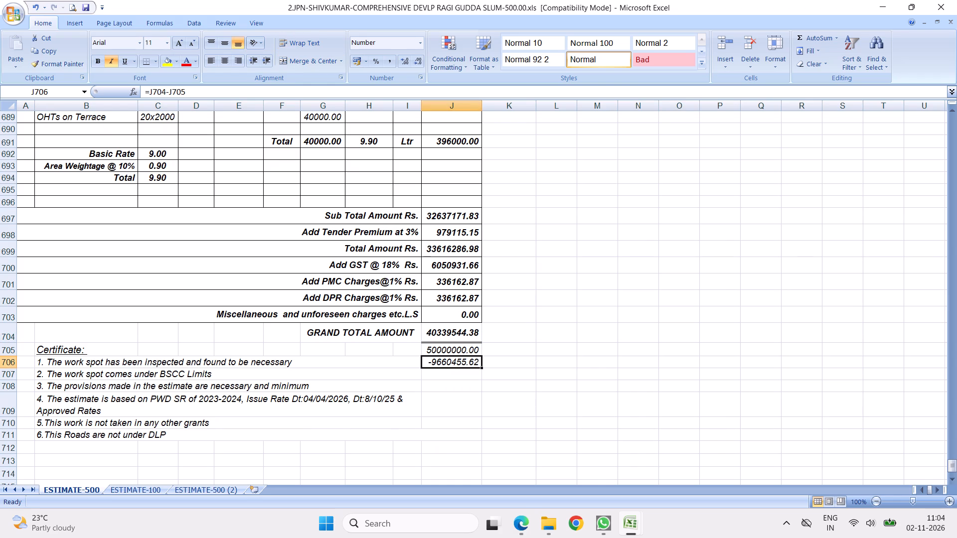
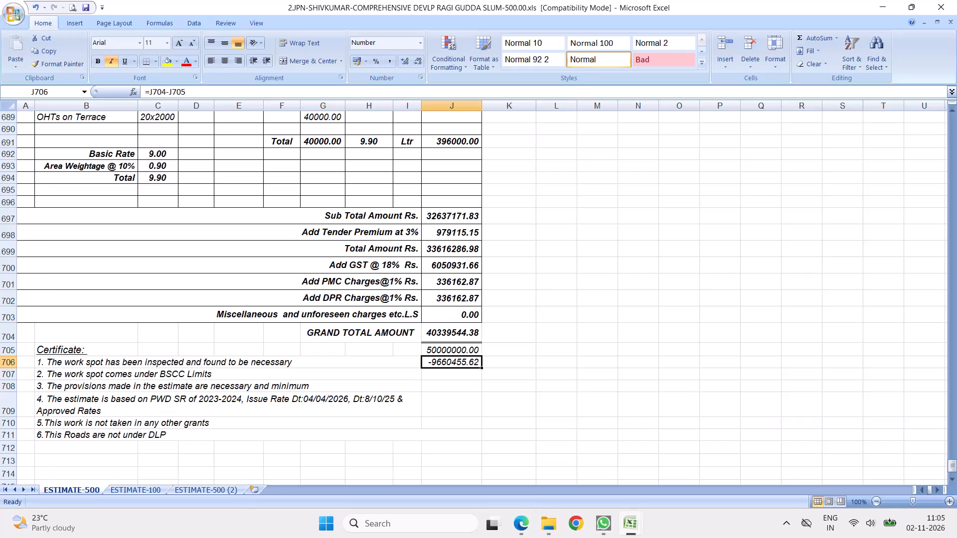
Review the pipe, inspection chamber and water tank items again, from item 31 down to the grand total.
scroll(235, 274, "up", 3)
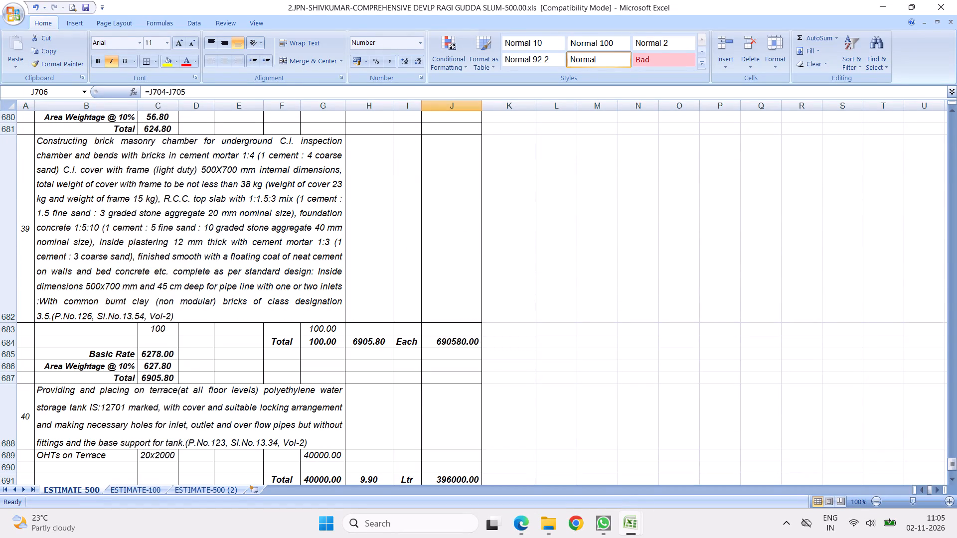
left_click(208, 243)
scroll(239, 254, "up", 5)
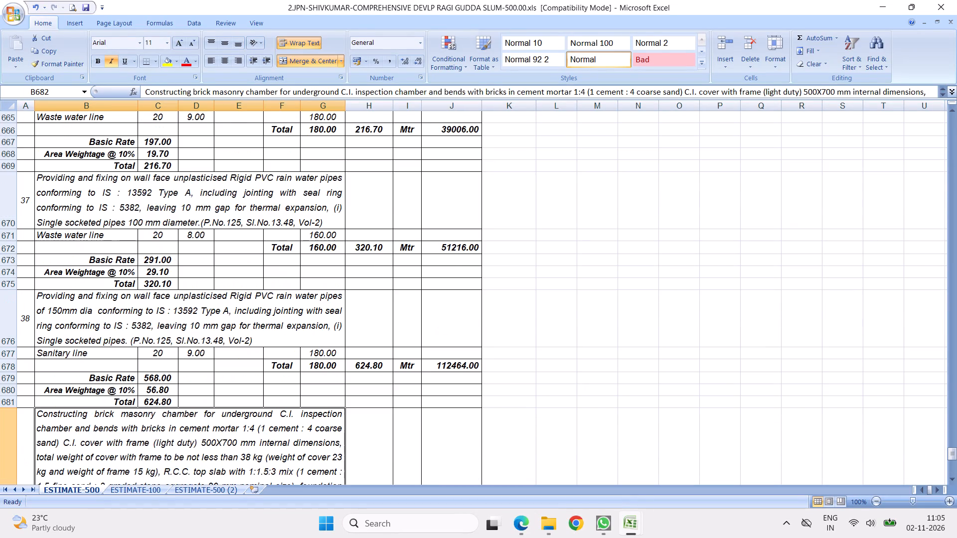
scroll(227, 262, "up", 9)
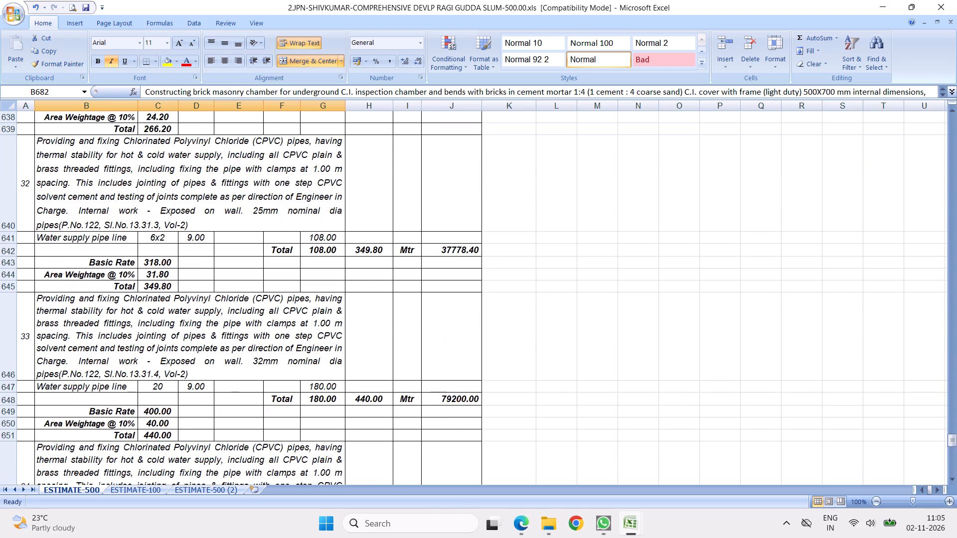
scroll(215, 278, "up", 3)
left_click(189, 229)
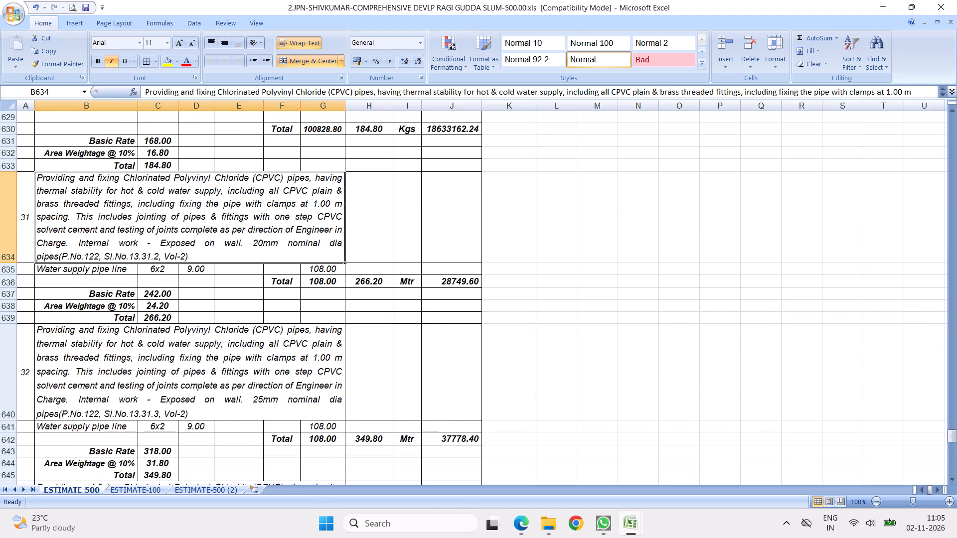
scroll(280, 270, "down", 3)
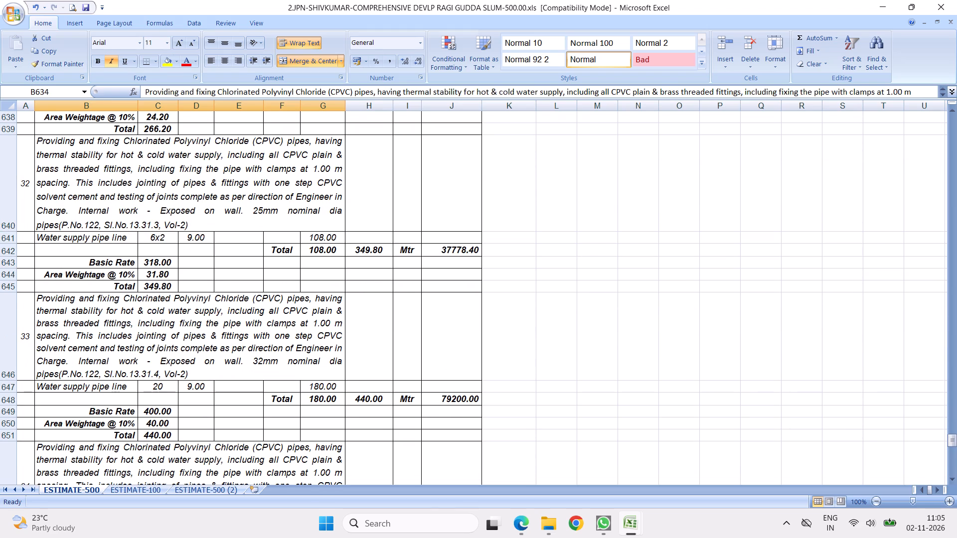
scroll(319, 317, "down", 6)
scroll(431, 298, "down", 8)
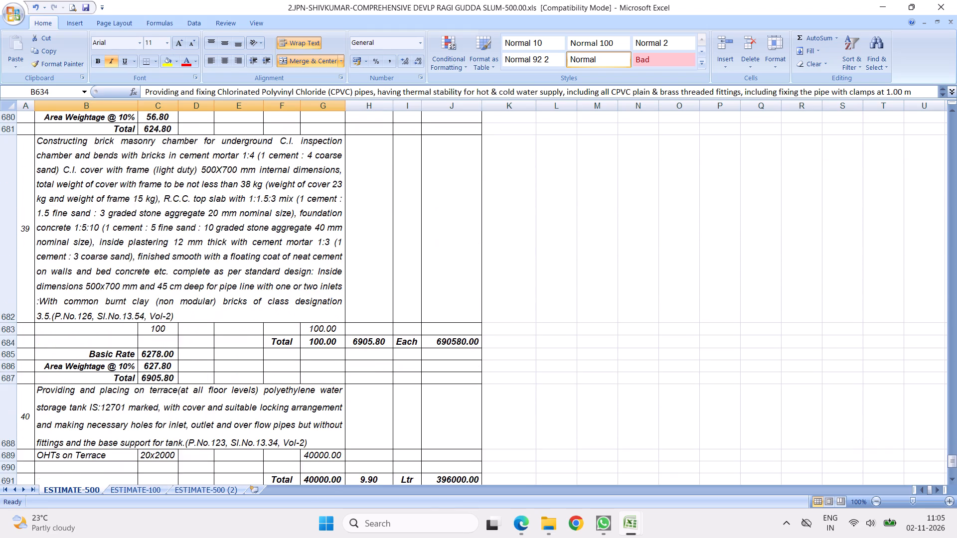
scroll(447, 299, "down", 3)
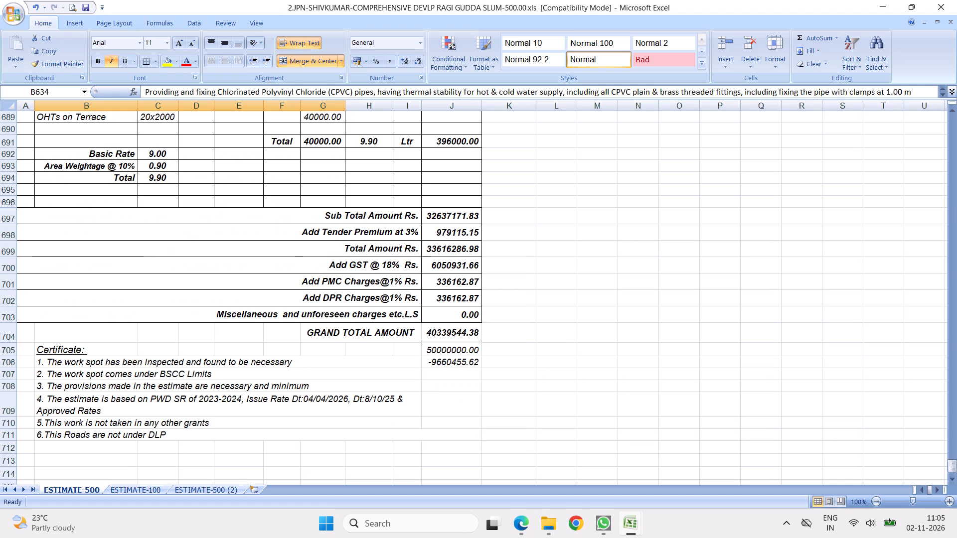
left_click(543, 334)
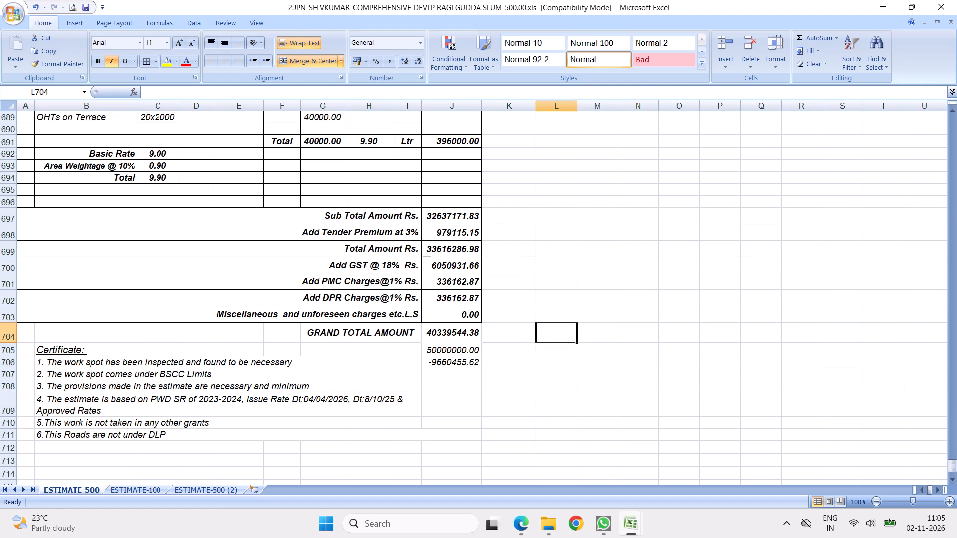
Check the Sub Total Amount formula in J697 and the range it covers from the first estimate item.
left_click(441, 218)
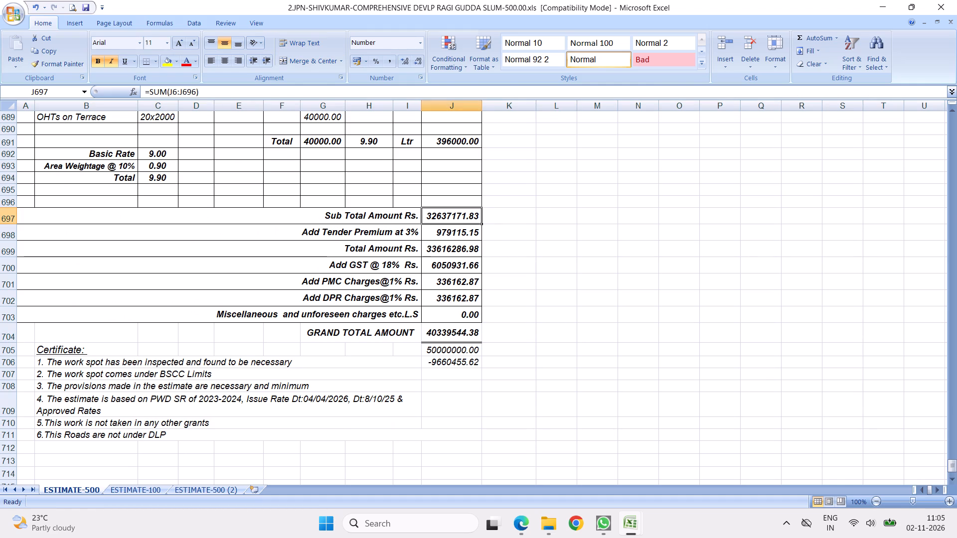
left_click(203, 90)
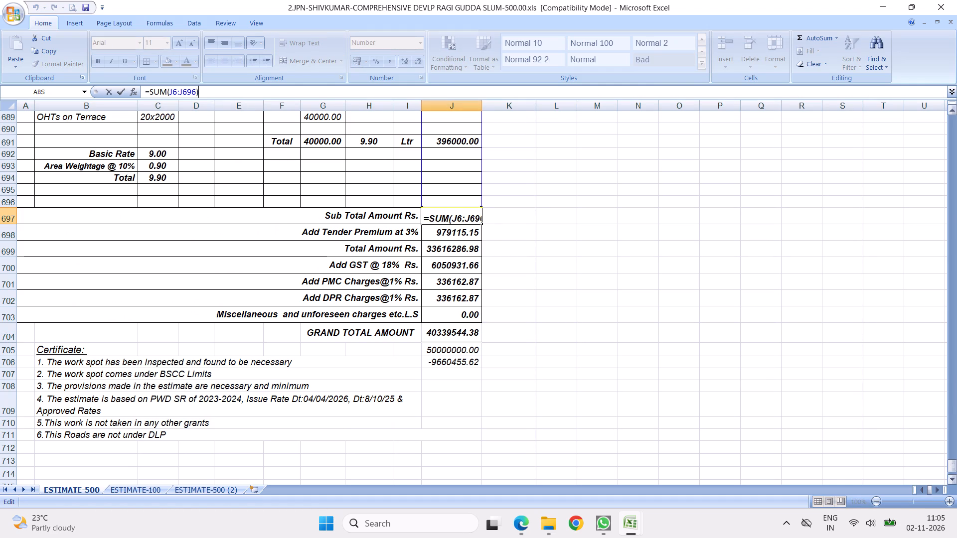
left_click_drag(955, 466, 945, 451)
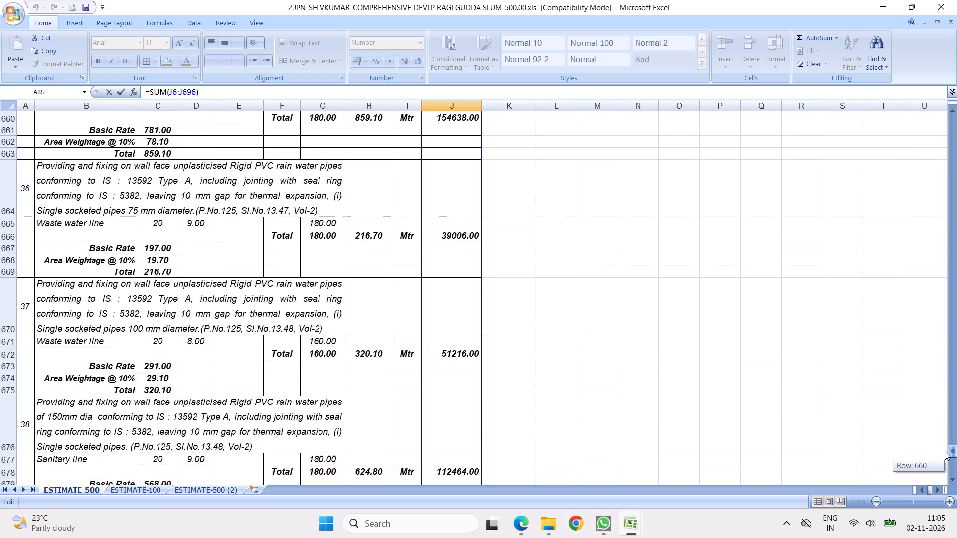
left_click_drag(945, 451, 956, 86)
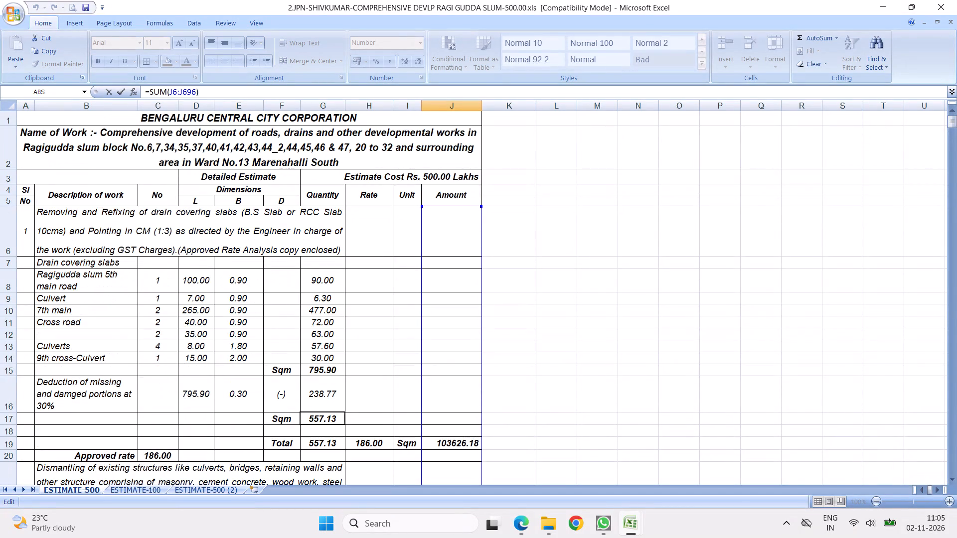
left_click(802, 35)
scroll(499, 300, "down", 3)
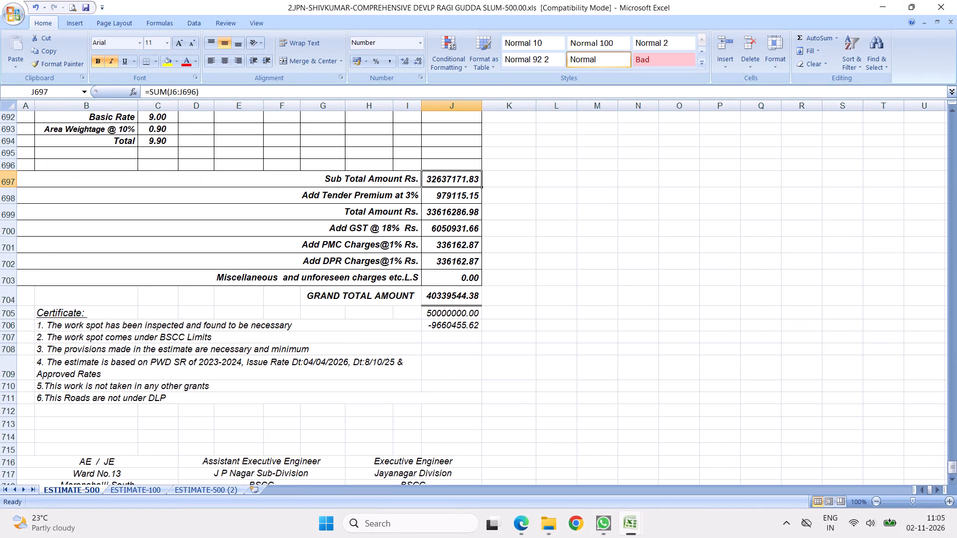
Check the tender premium, total amount, GST, PMC, DPR and miscellaneous charge rows beneath the subtotal.
left_click(535, 283)
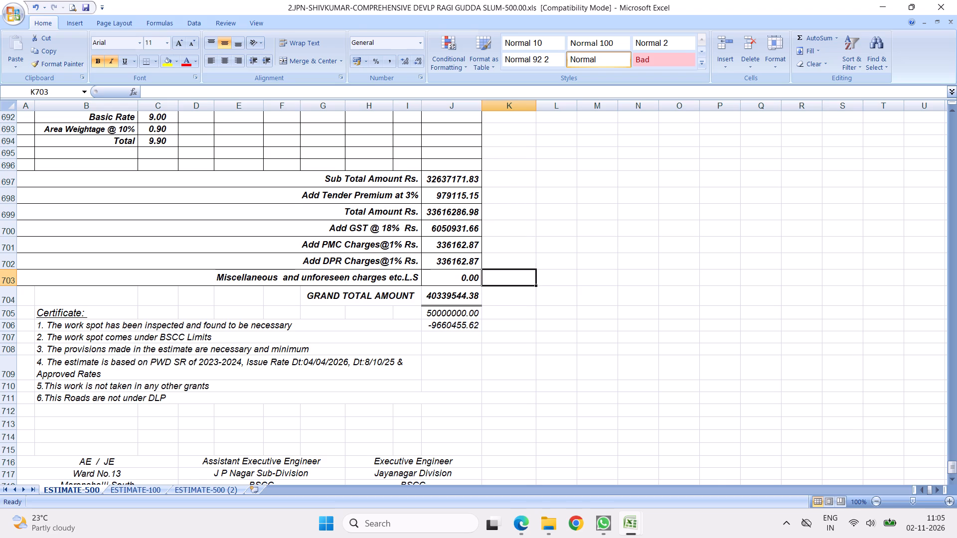
left_click(350, 244)
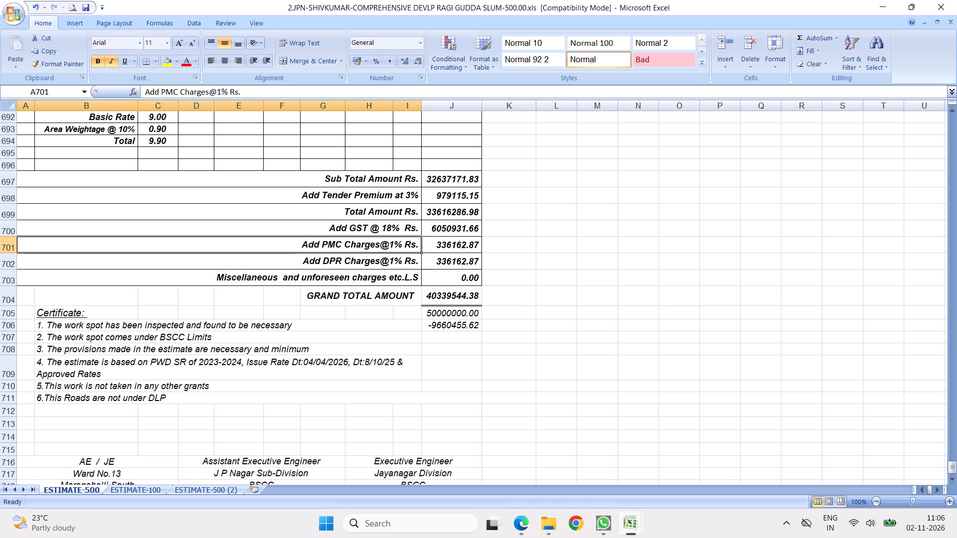
left_click(359, 195)
left_click(374, 212)
left_click(339, 232)
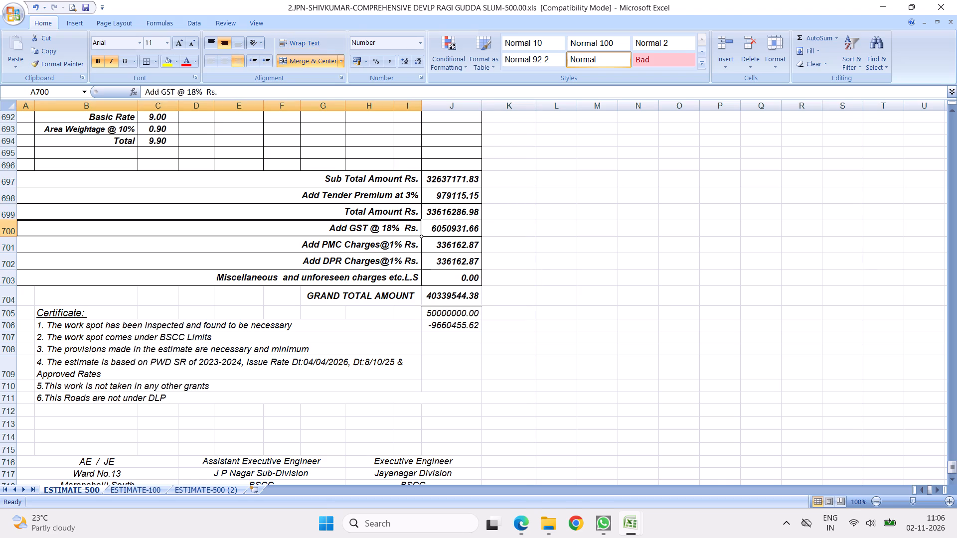
left_click(339, 245)
left_click(318, 267)
left_click(312, 283)
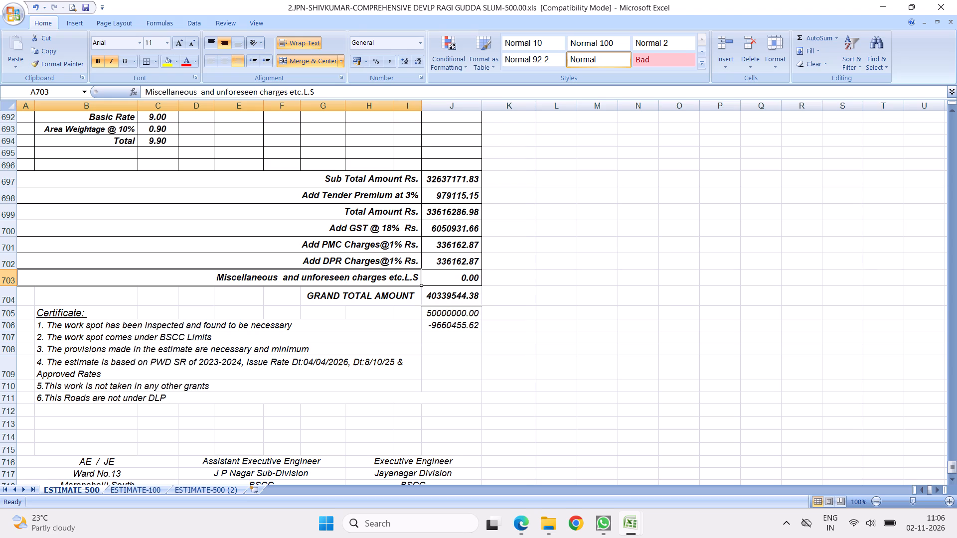
left_click(563, 345)
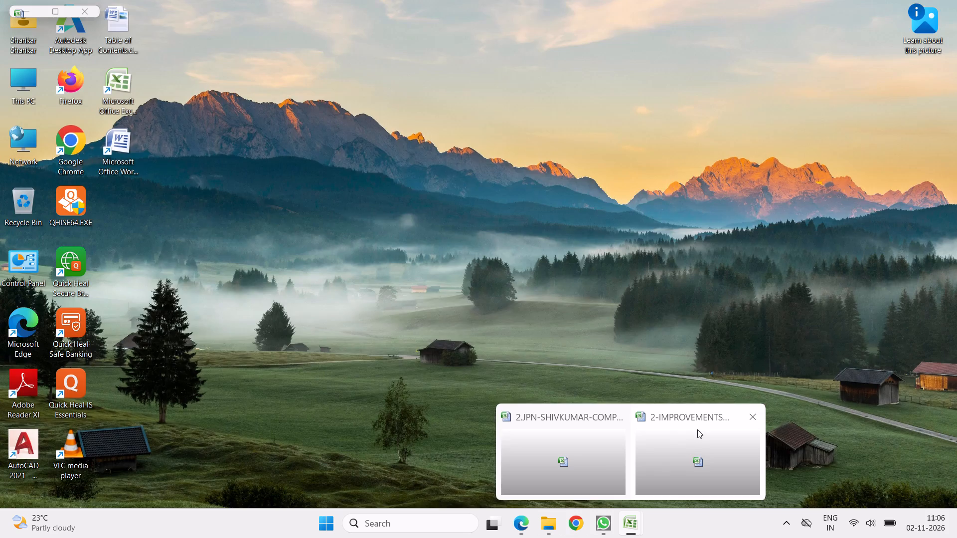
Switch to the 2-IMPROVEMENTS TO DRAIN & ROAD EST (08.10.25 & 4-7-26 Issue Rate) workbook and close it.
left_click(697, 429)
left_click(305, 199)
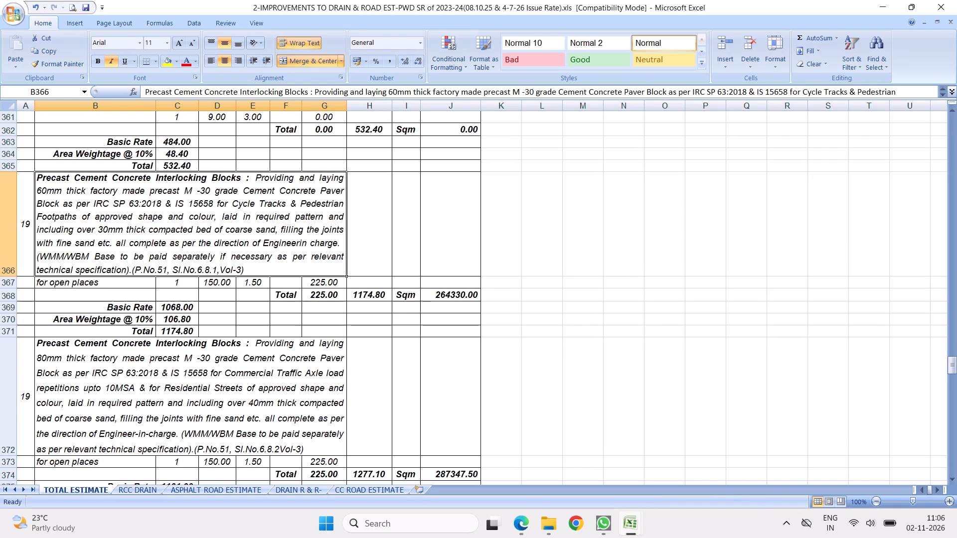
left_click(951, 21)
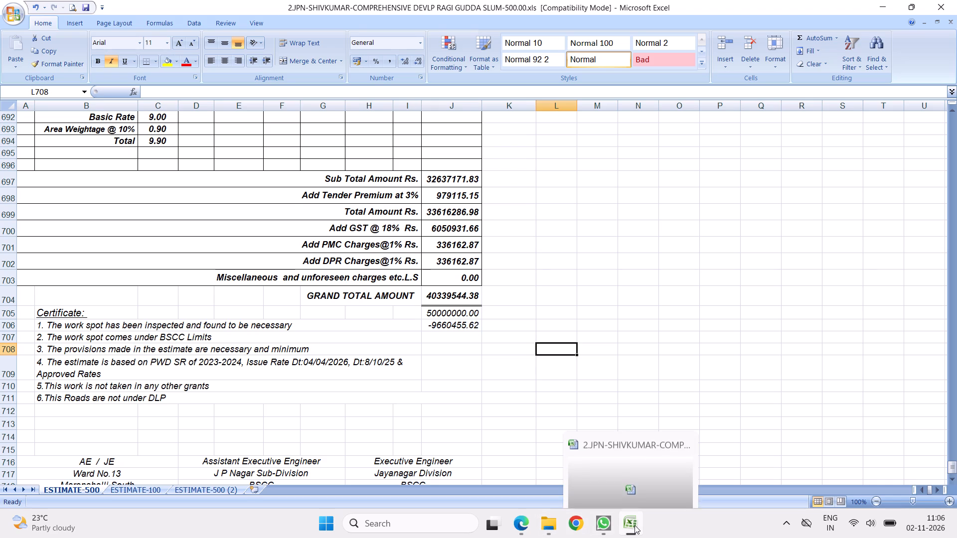
Open 2-IMPROVEMENTS TO DRAIN & ROAD EST-PWD SR of 2023-24(08.10.25 & 4-7-26 Issue Rate).xls from the 11-BBMP ESTIMATES folder.
left_click(549, 521)
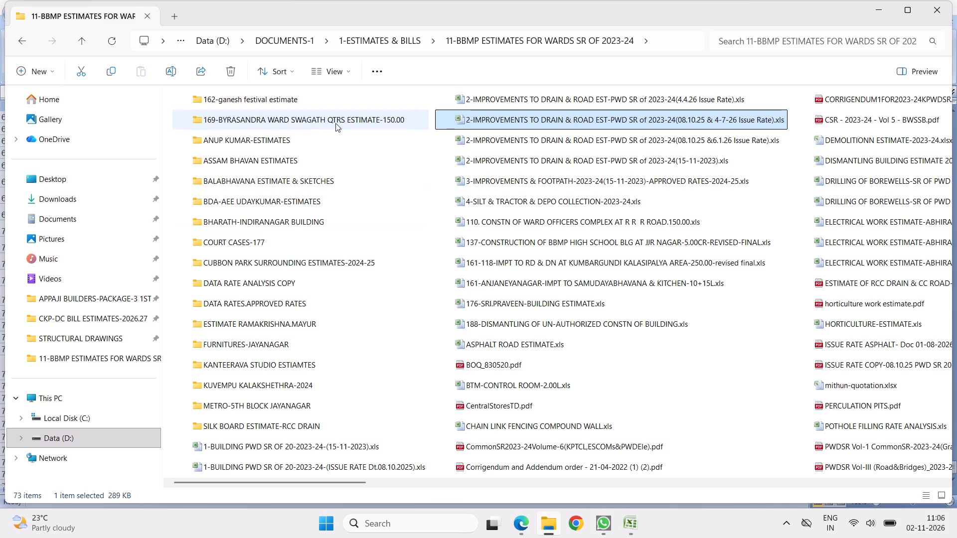
double_click(479, 119)
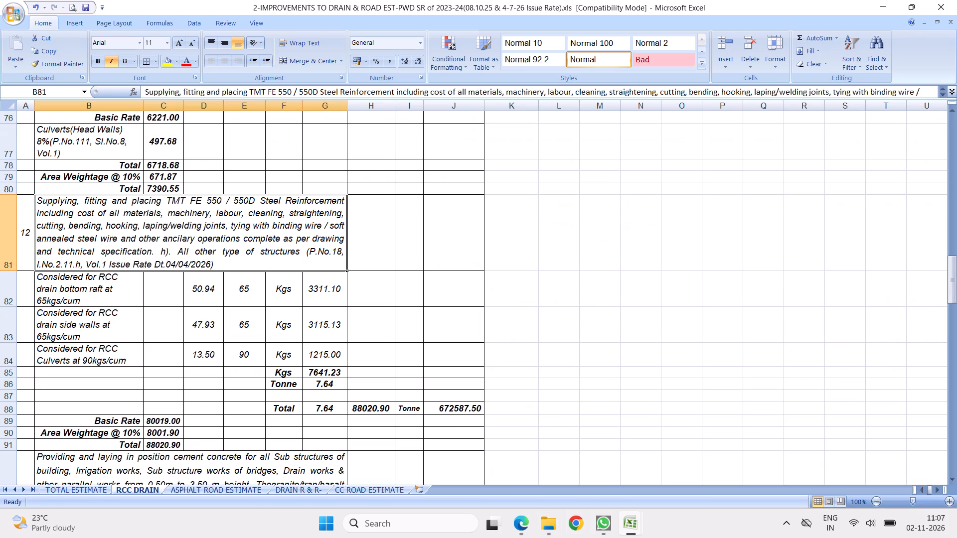
Copy the description of the 60mm thick M-30 C&D waste cement concrete paver block item in B399 of TOTAL ESTIMATE.
scroll(199, 343, "down", 6)
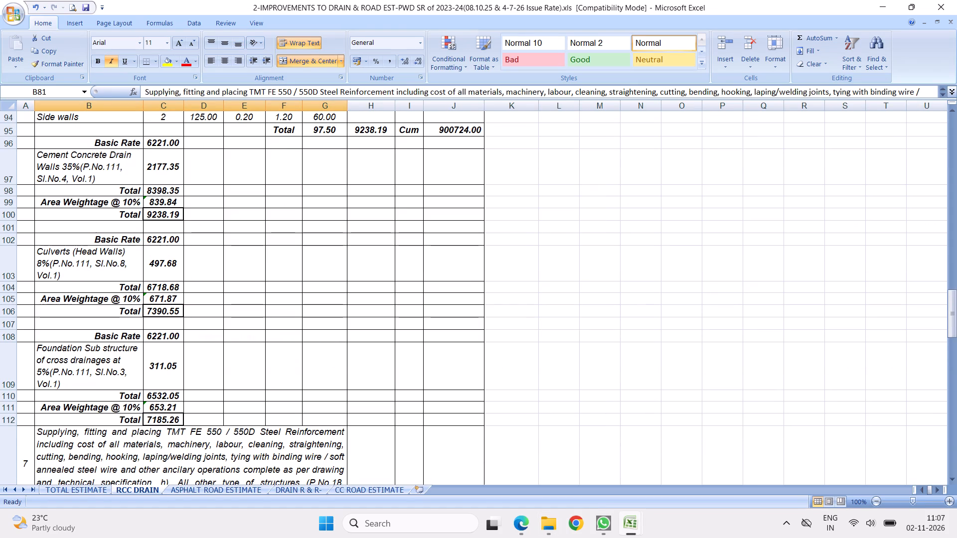
left_click(98, 486)
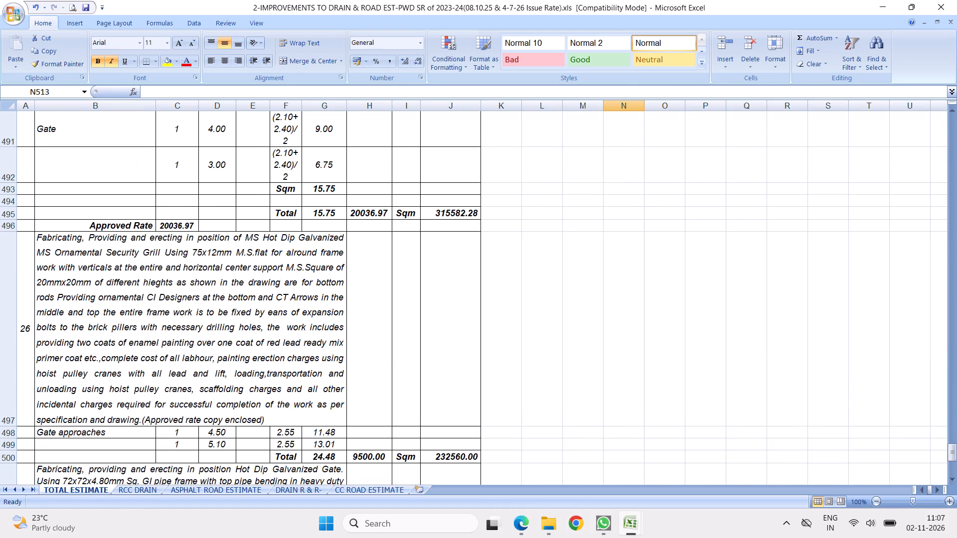
scroll(318, 252, "up", 7)
scroll(358, 208, "up", 9)
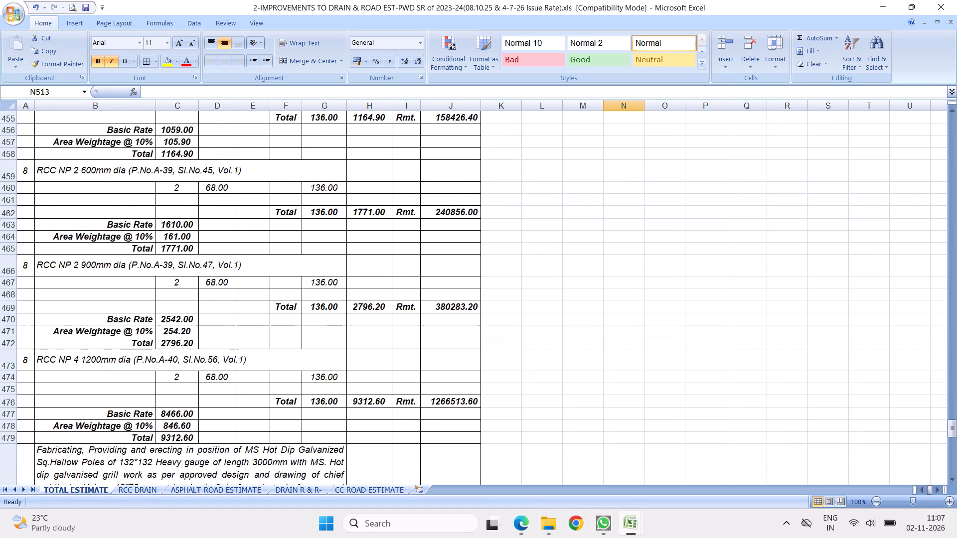
scroll(357, 208, "up", 17)
scroll(357, 208, "up", 6)
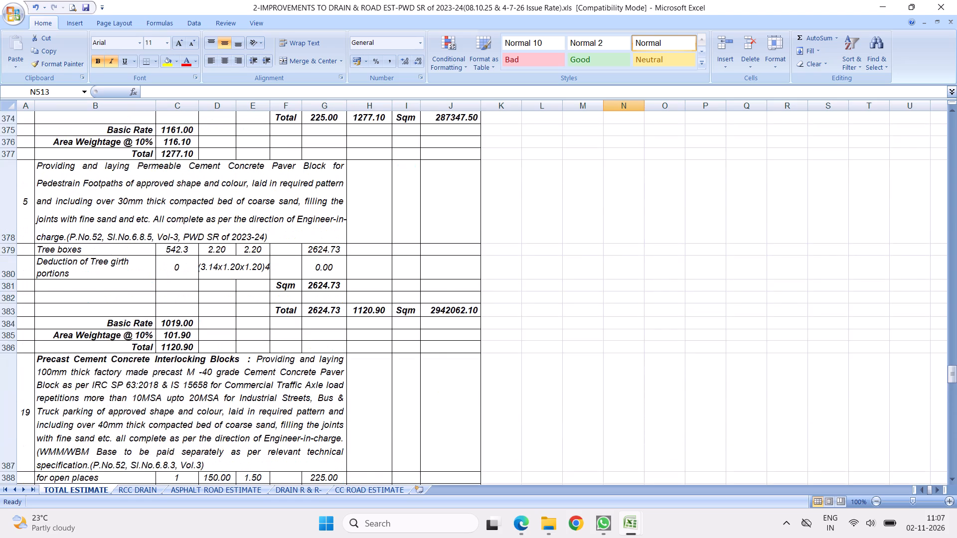
scroll(359, 257, "down", 3)
left_click(108, 211)
scroll(162, 235, "down", 3)
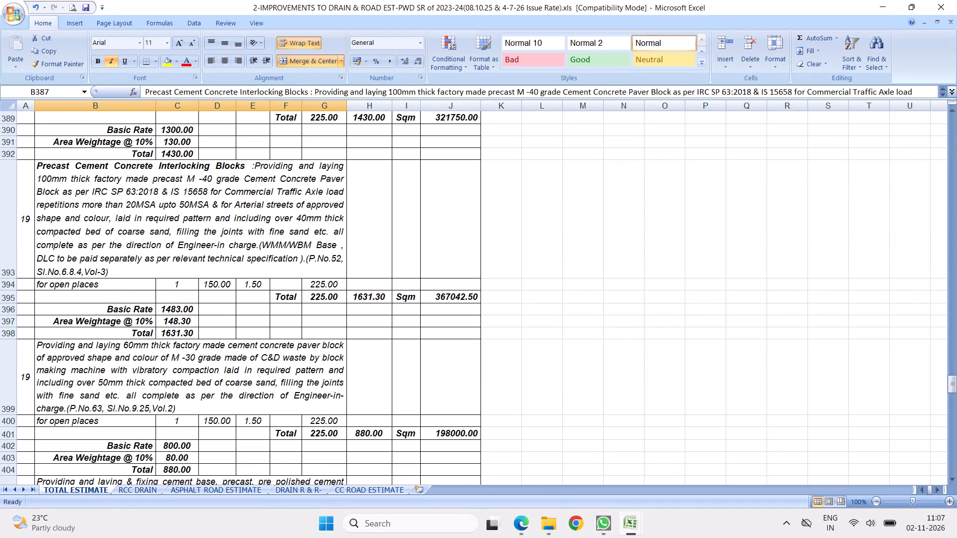
scroll(215, 299, "down", 1)
left_click(145, 190)
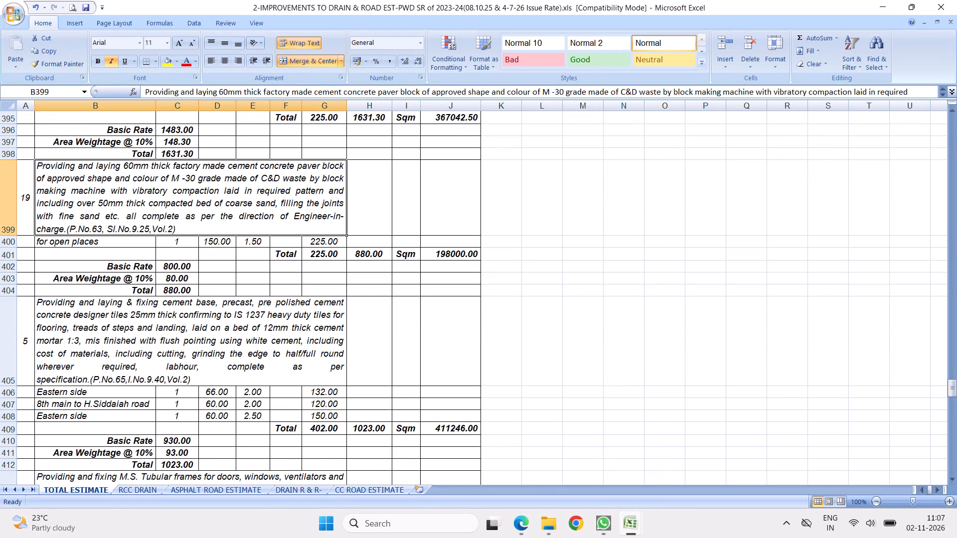
right_click(145, 190)
left_click(168, 213)
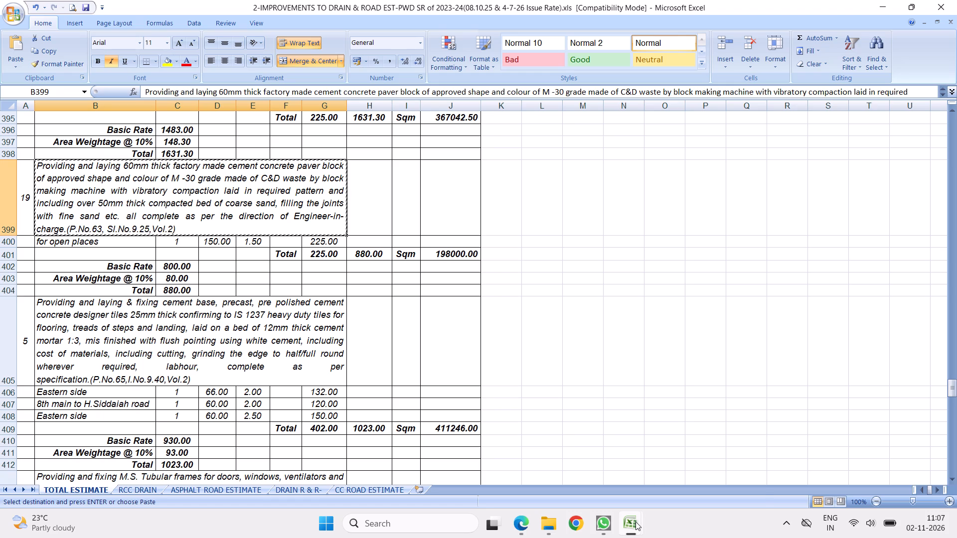
Switch to the Ragi Gudda slum estimate workbook and look through the ESTIMATE-500 items from row 172 down for the paver block item.
left_click(585, 441)
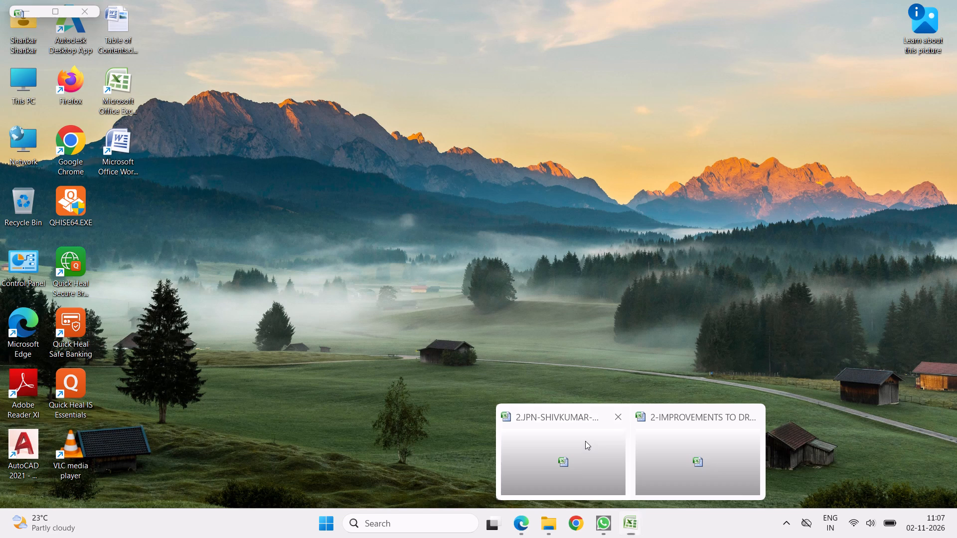
scroll(226, 257, "up", 6)
scroll(316, 288, "up", 4)
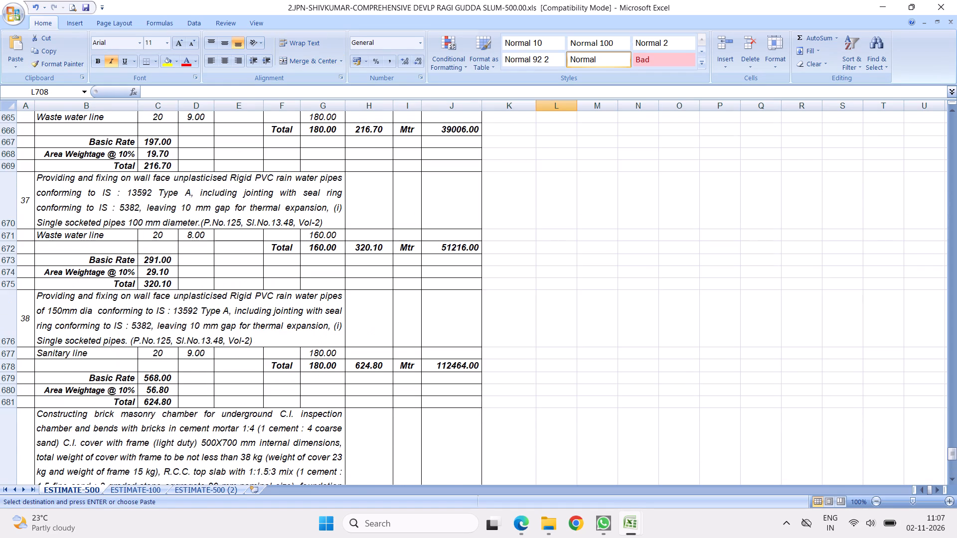
scroll(328, 235, "up", 3)
left_click_drag(951, 451, 956, 449)
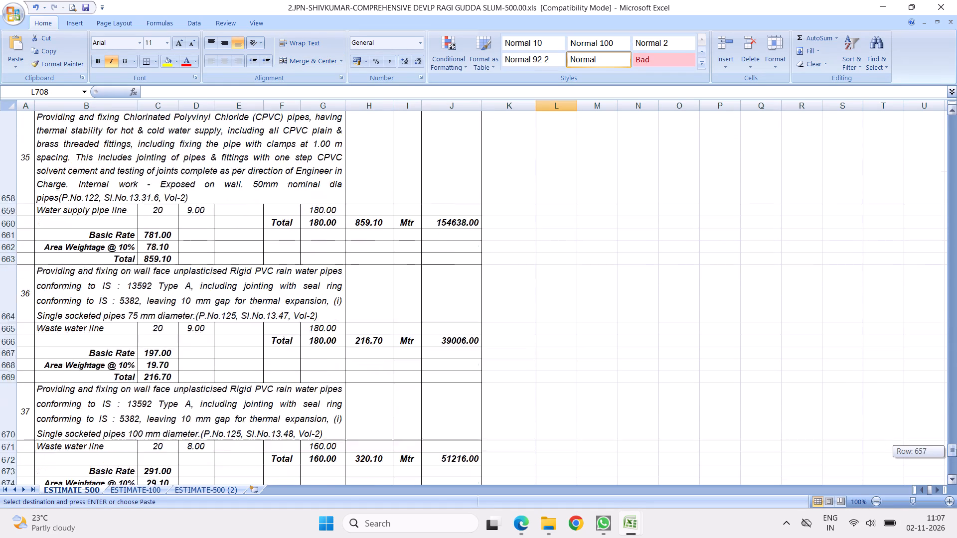
left_click_drag(956, 449, 956, 208)
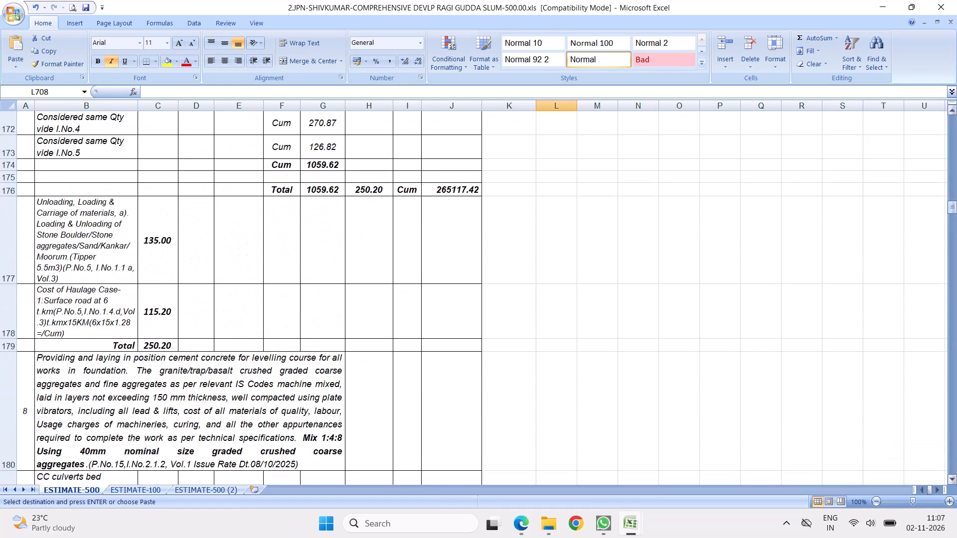
scroll(250, 277, "down", 19)
scroll(254, 251, "down", 6)
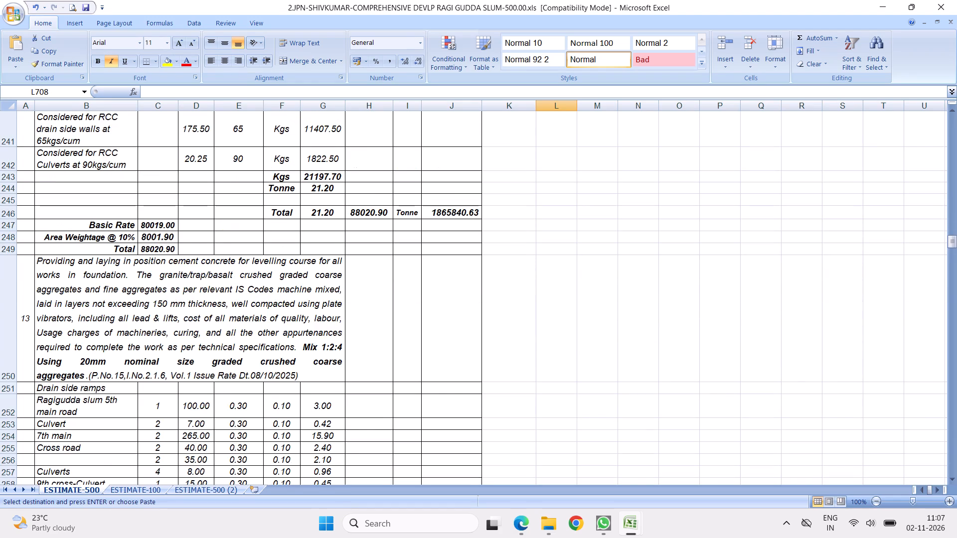
scroll(258, 262, "down", 14)
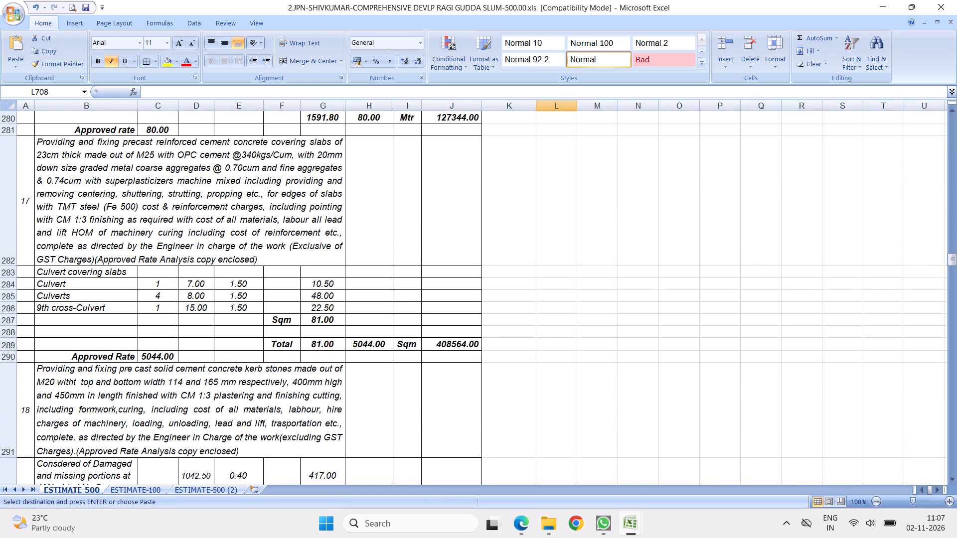
scroll(258, 273, "down", 8)
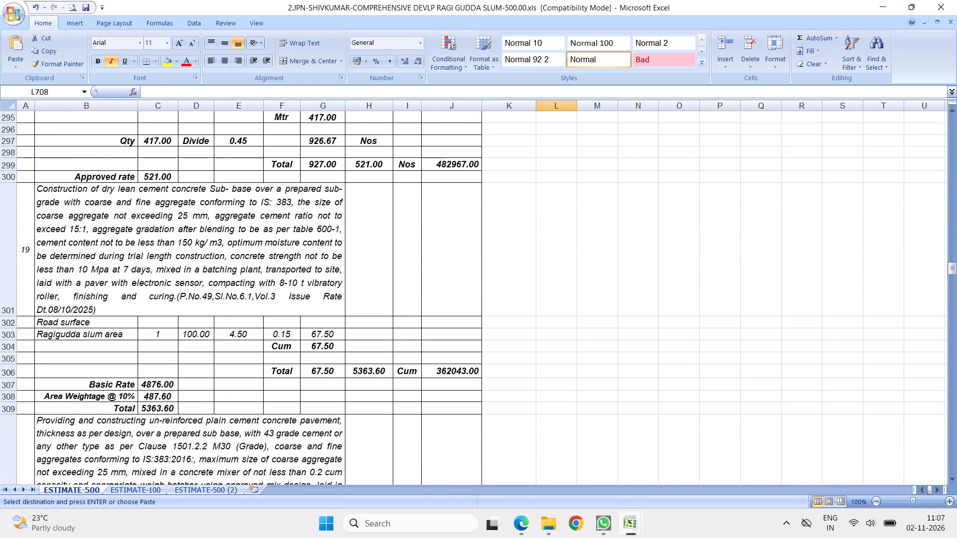
scroll(257, 218, "down", 8)
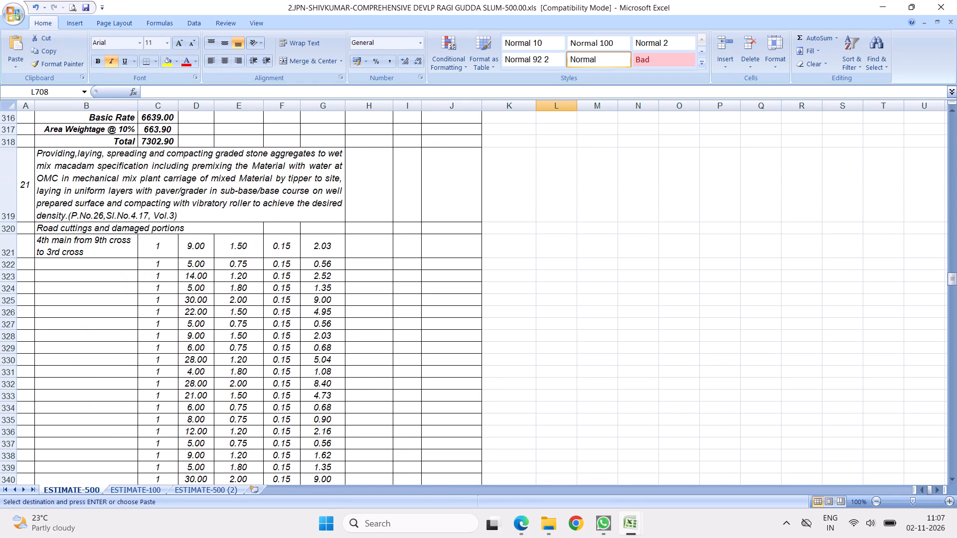
scroll(255, 223, "down", 16)
scroll(259, 204, "down", 7)
scroll(255, 222, "up", 3)
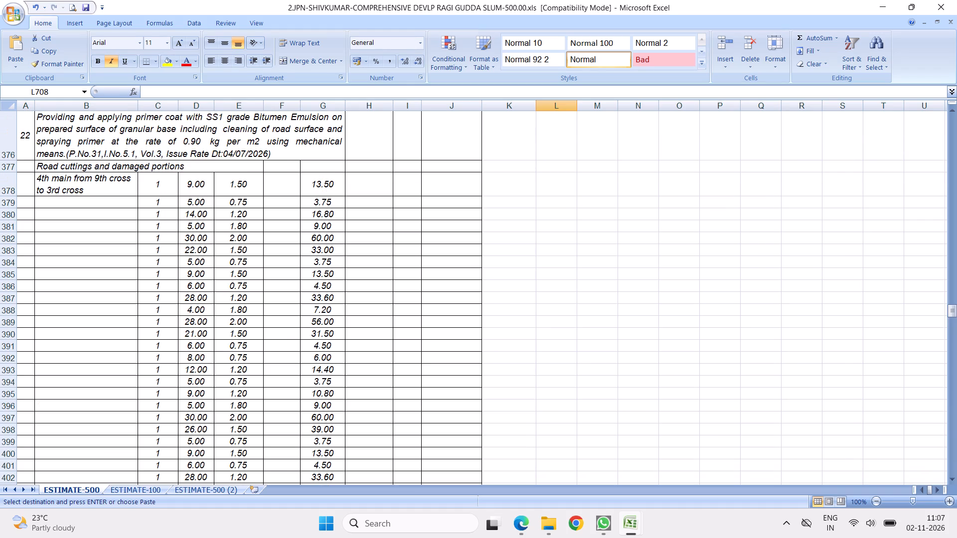
scroll(259, 235, "down", 11)
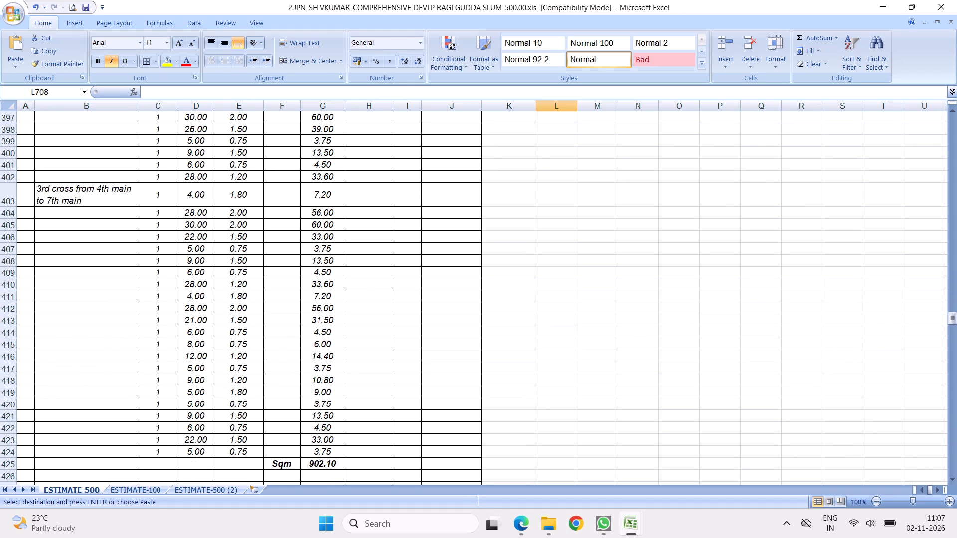
scroll(285, 223, "down", 9)
left_click(227, 218)
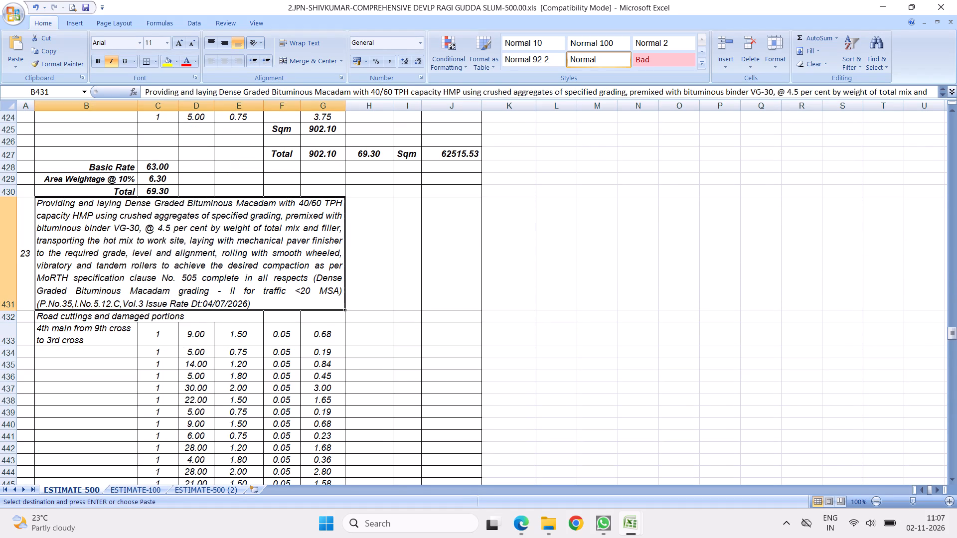
left_click(371, 225)
left_click(300, 233)
scroll(302, 309, "down", 13)
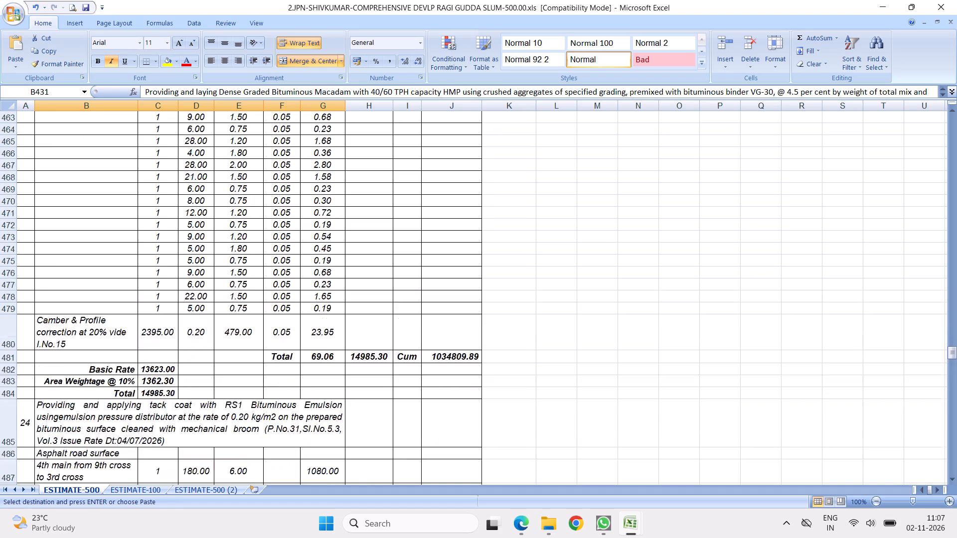
scroll(283, 303, "down", 5)
left_click(151, 243)
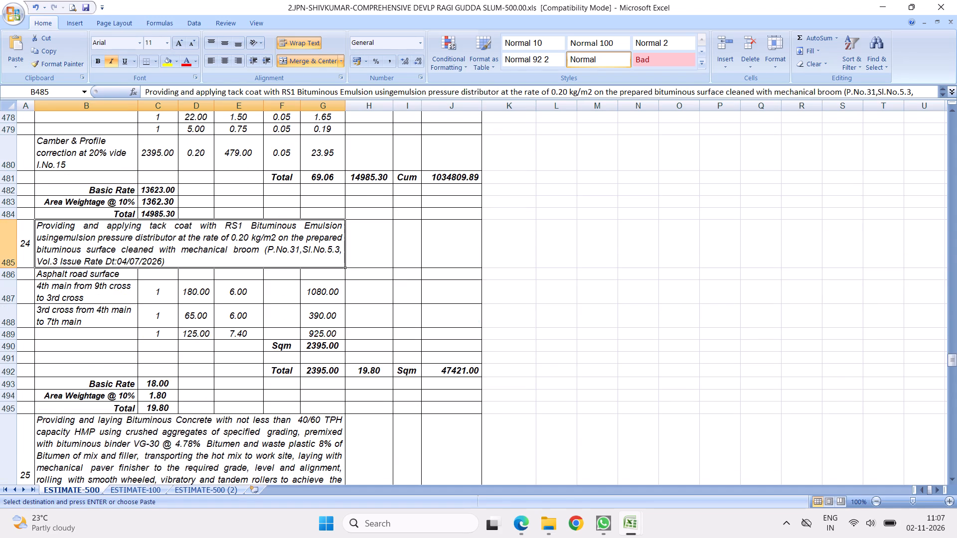
scroll(228, 237, "down", 4)
left_click(215, 224)
scroll(225, 226, "down", 6)
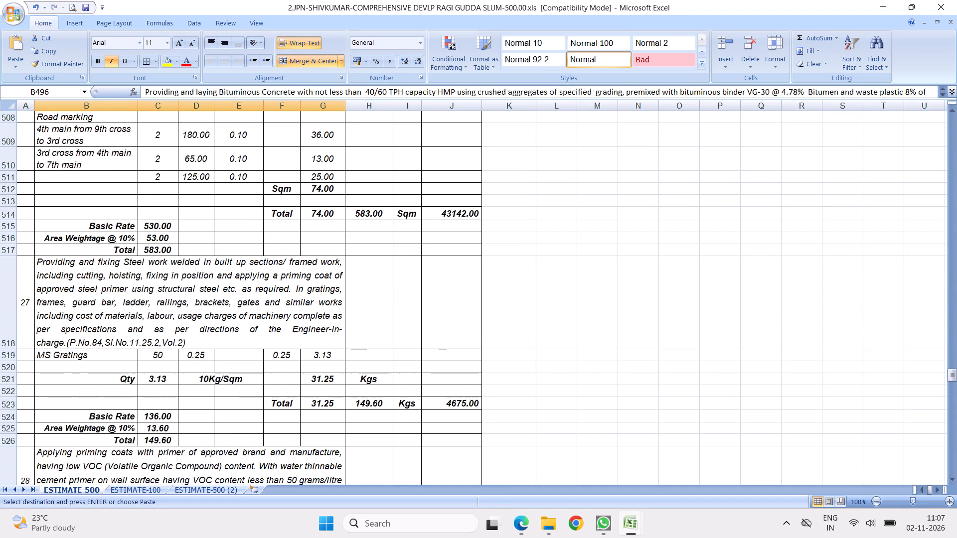
scroll(249, 254, "down", 7)
scroll(299, 220, "down", 6)
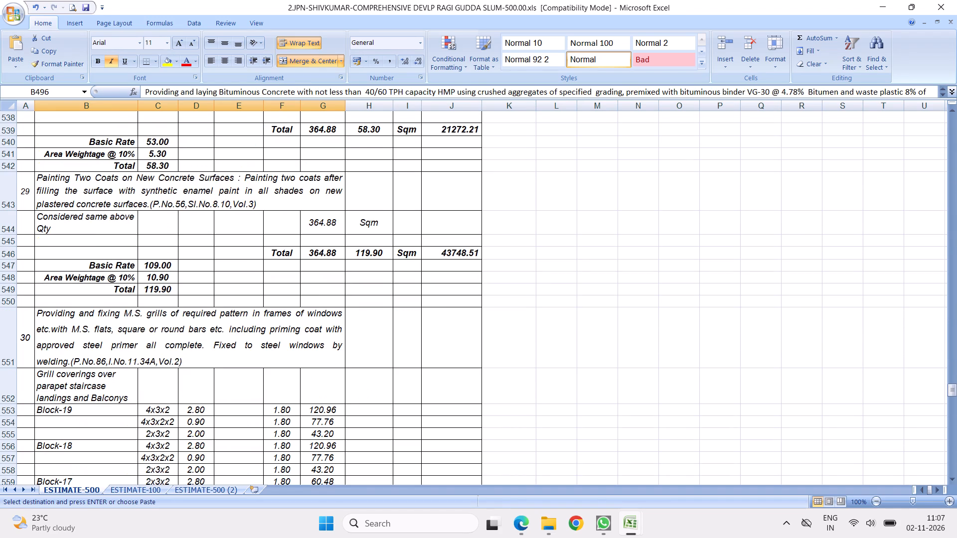
scroll(298, 223, "down", 16)
scroll(282, 255, "down", 15)
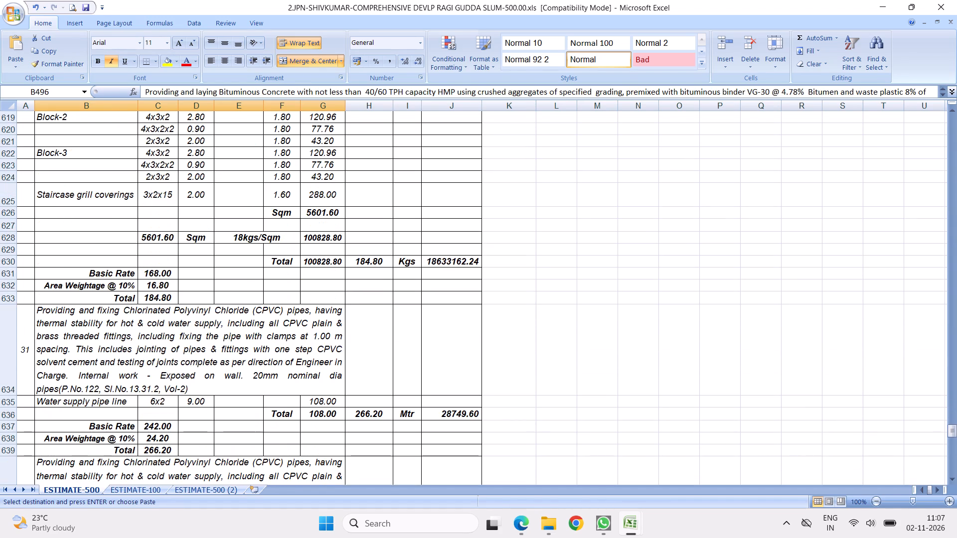
scroll(268, 271, "down", 2)
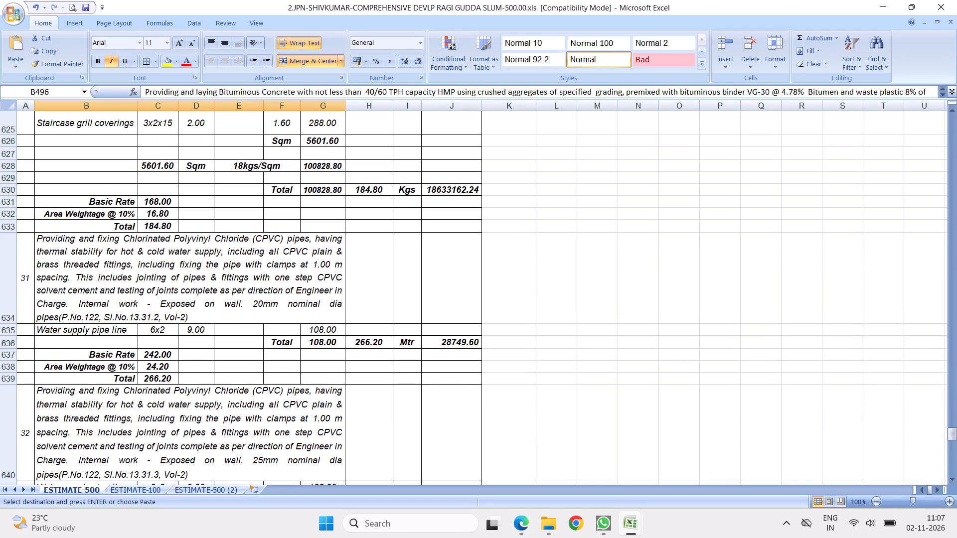
Paste the copied C&D waste paver block description over the Precast Cement Concrete Interlocking Blocks description in B163 of ESTIMATE-500.
left_click_drag(950, 435, 956, 0)
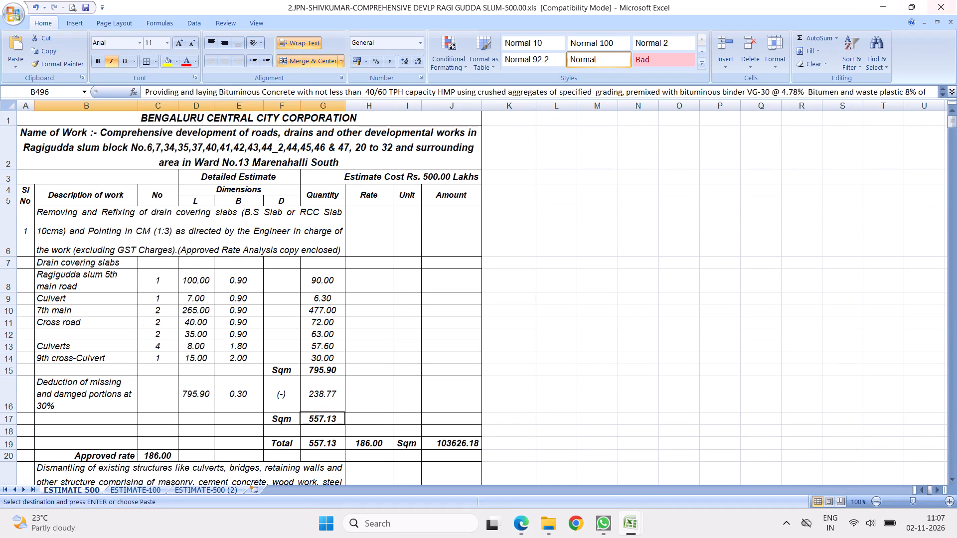
scroll(183, 386, "down", 3)
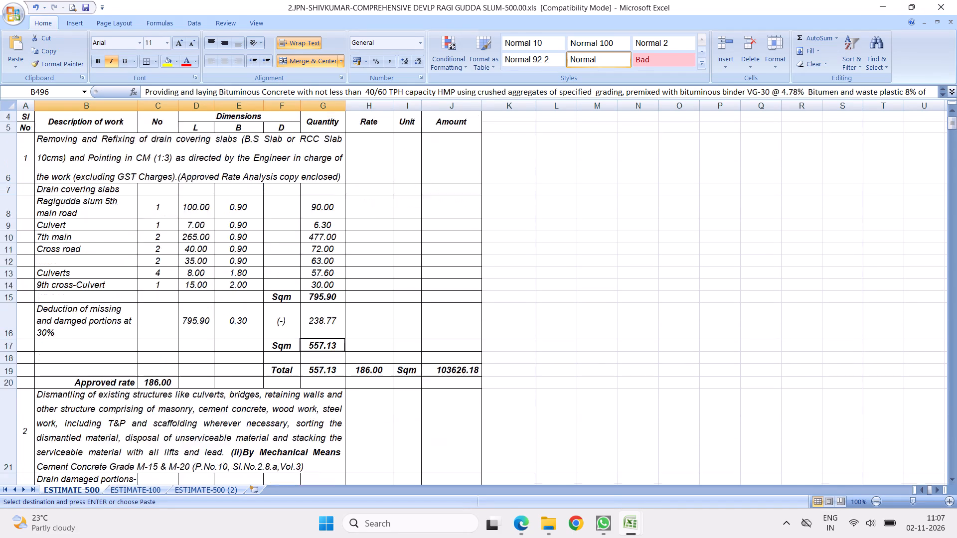
scroll(187, 384, "down", 3)
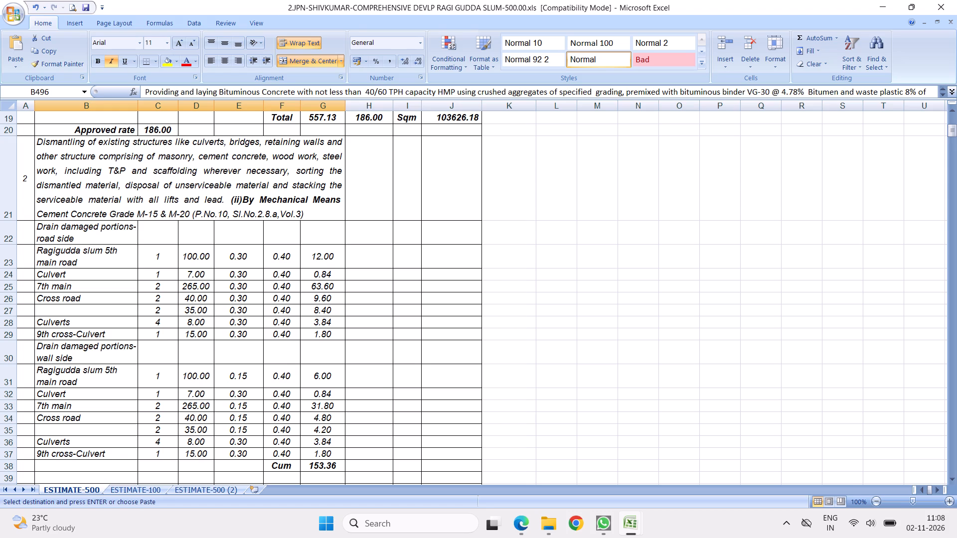
scroll(348, 239, "down", 5)
scroll(309, 270, "down", 18)
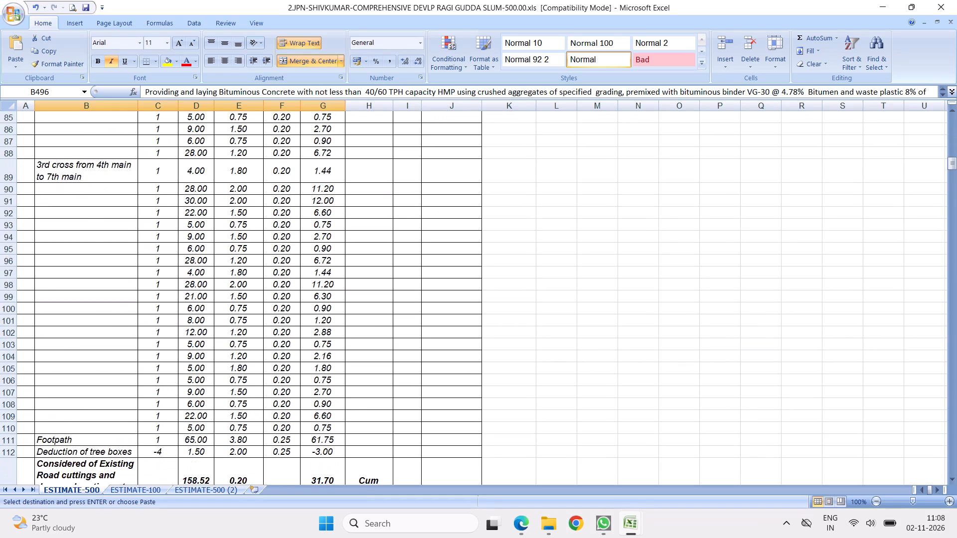
scroll(292, 311, "down", 13)
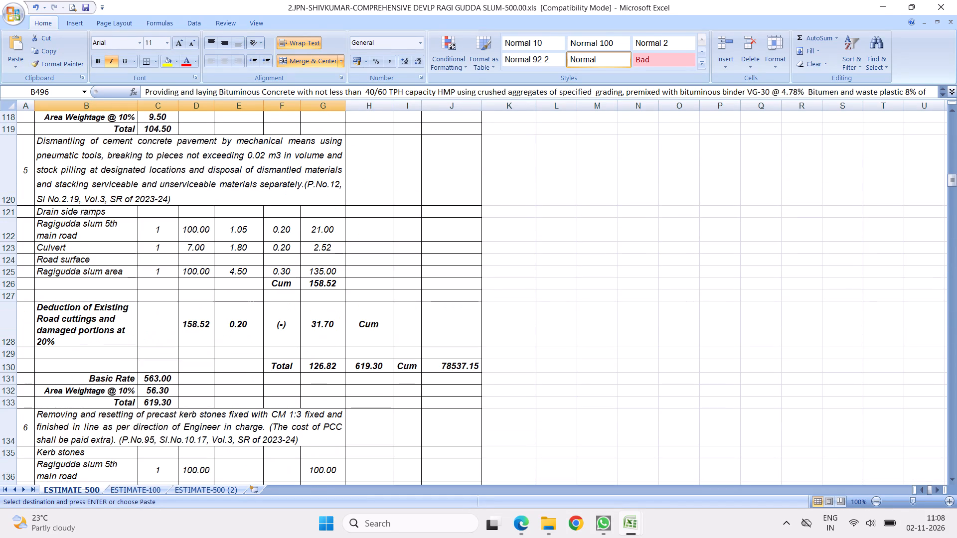
scroll(320, 315, "down", 12)
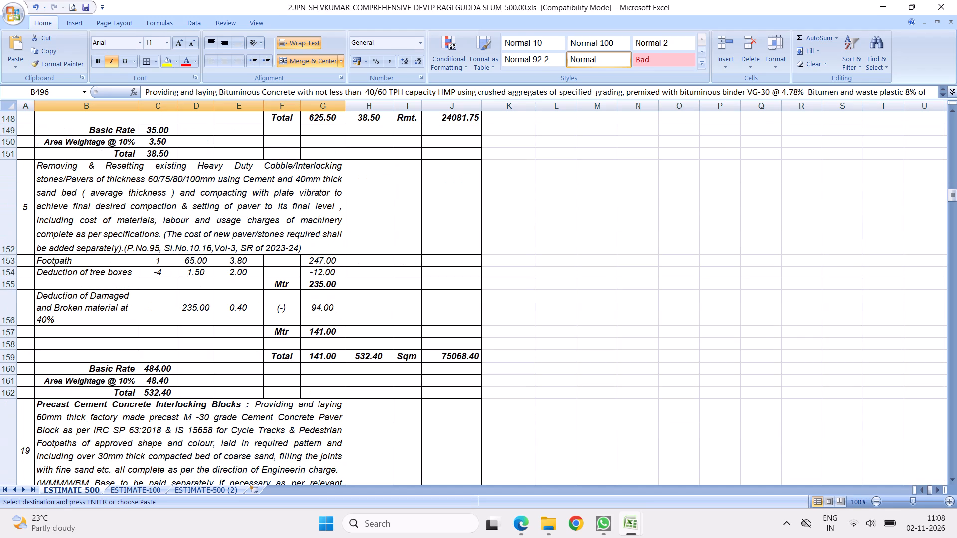
scroll(256, 303, "down", 4)
right_click(136, 184)
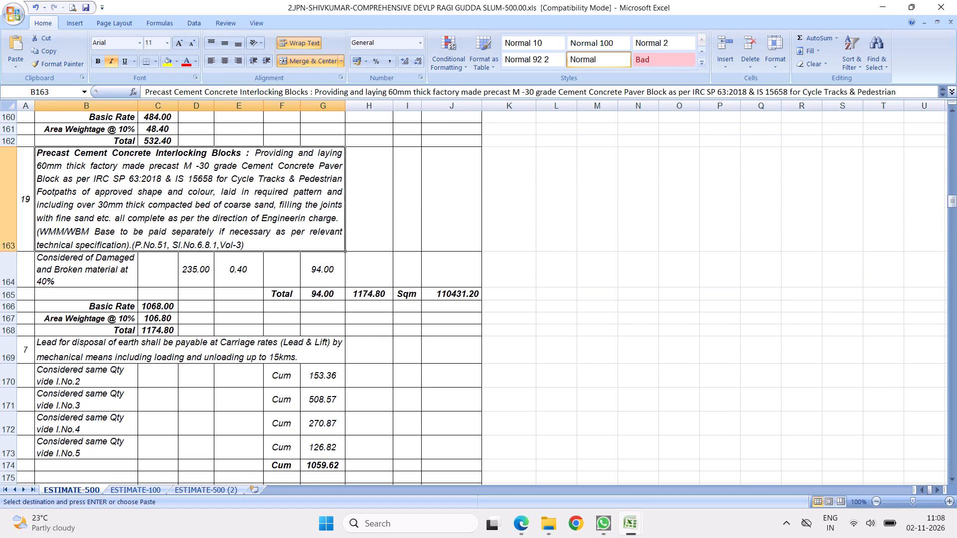
left_click(162, 221)
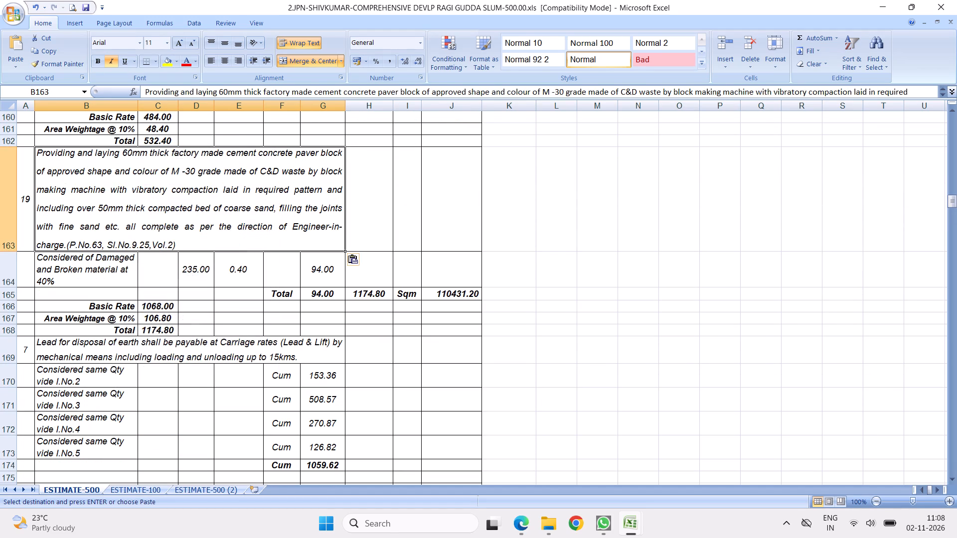
Set the paver block item's basic rate in C166 to 800.
left_click(160, 311)
type("800")
key("Return")
left_click(276, 292)
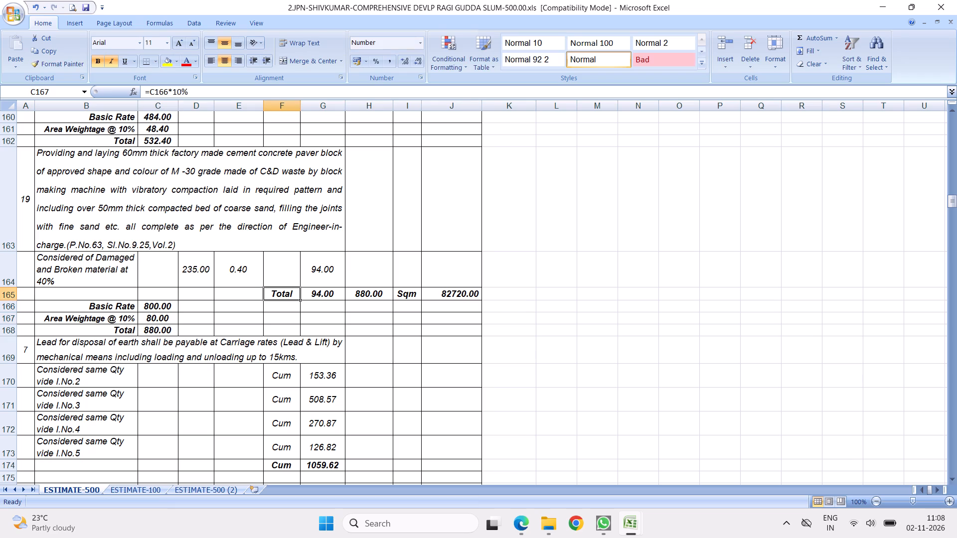
Reduce the height of row 163 so it fits the pasted paver block description more tightly.
left_click(193, 230)
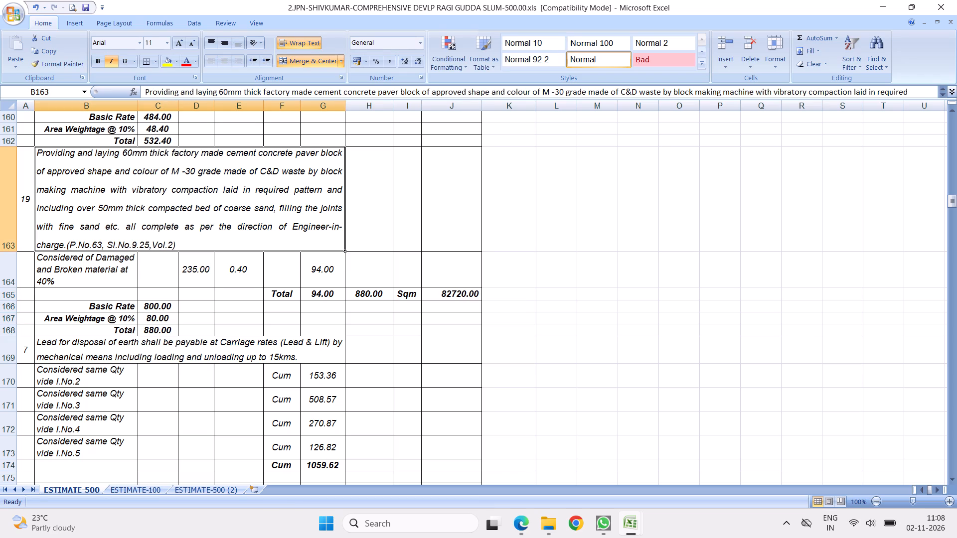
left_click_drag(14, 252, 25, 227)
left_click(235, 270)
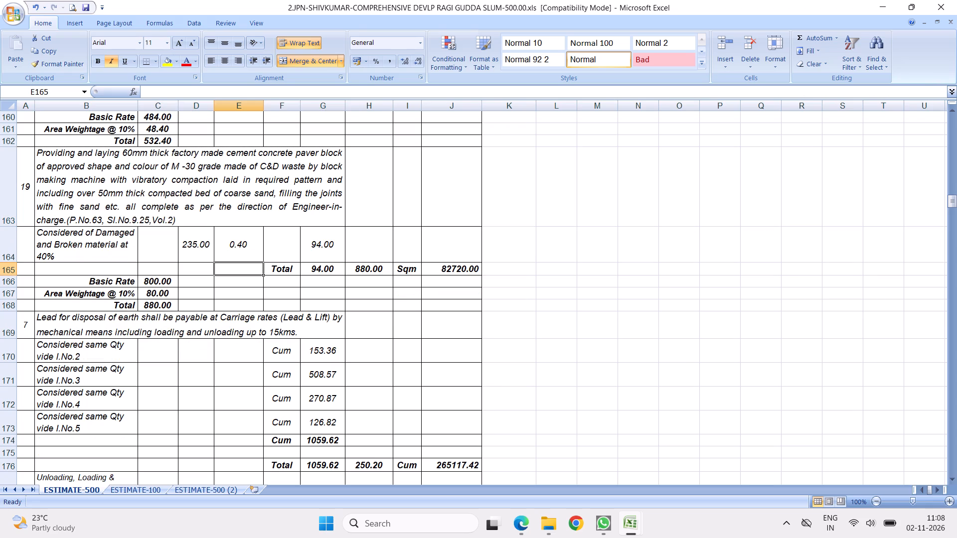
Save the Ragi Gudda slum estimate workbook.
left_click(85, 7)
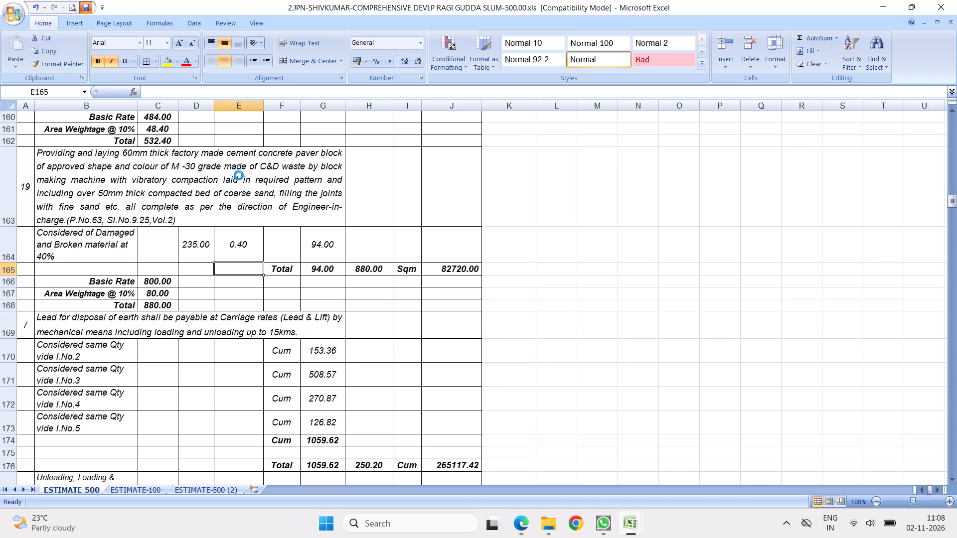
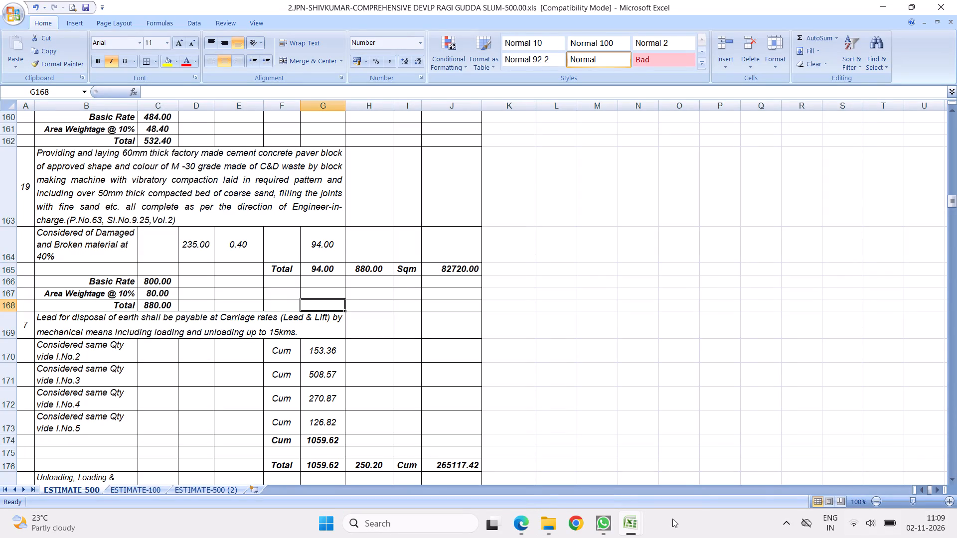
Compare the C&D waste paver block item in the reference drain and road estimate with the pasted item in ESTIMATE-500.
left_click(632, 522)
left_click(688, 460)
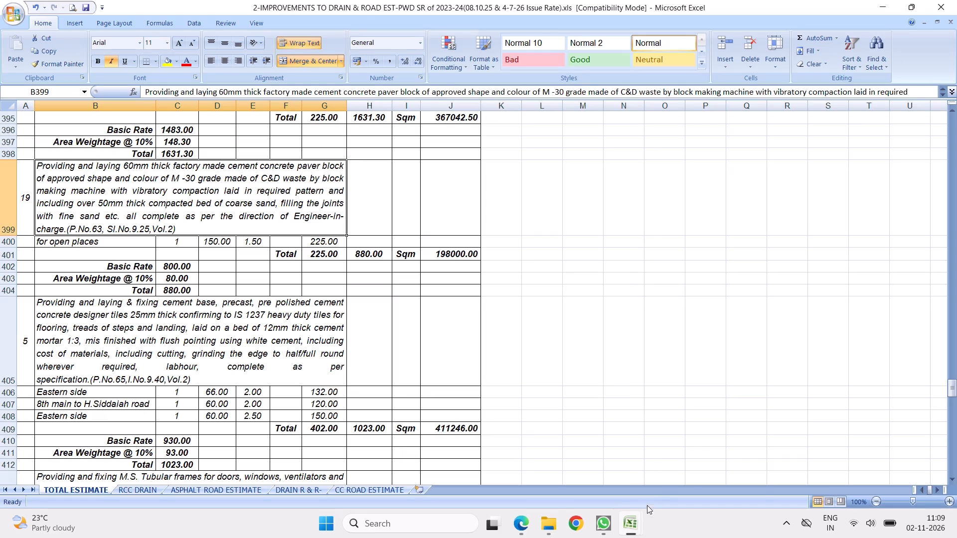
left_click(636, 521)
left_click(607, 458)
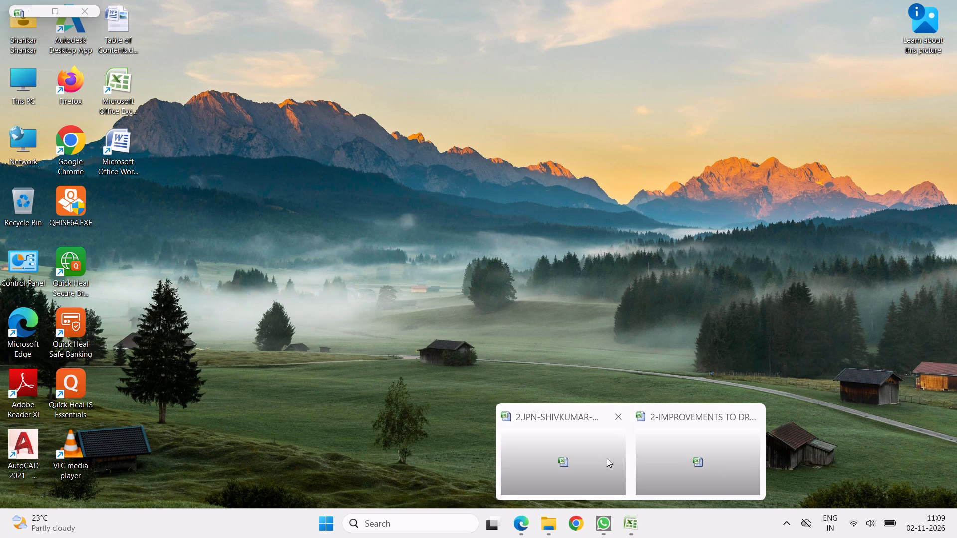
left_click(508, 367)
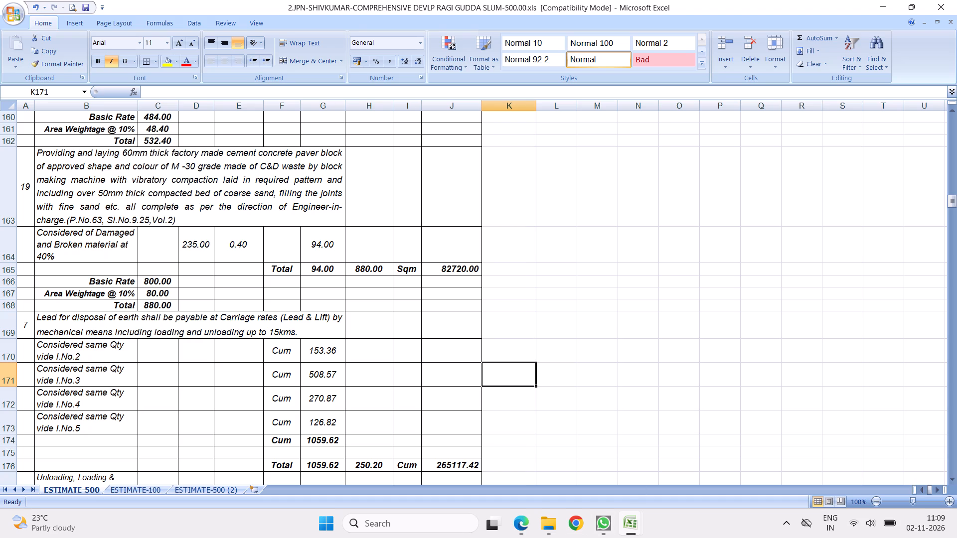
left_click(366, 288)
left_click(244, 200)
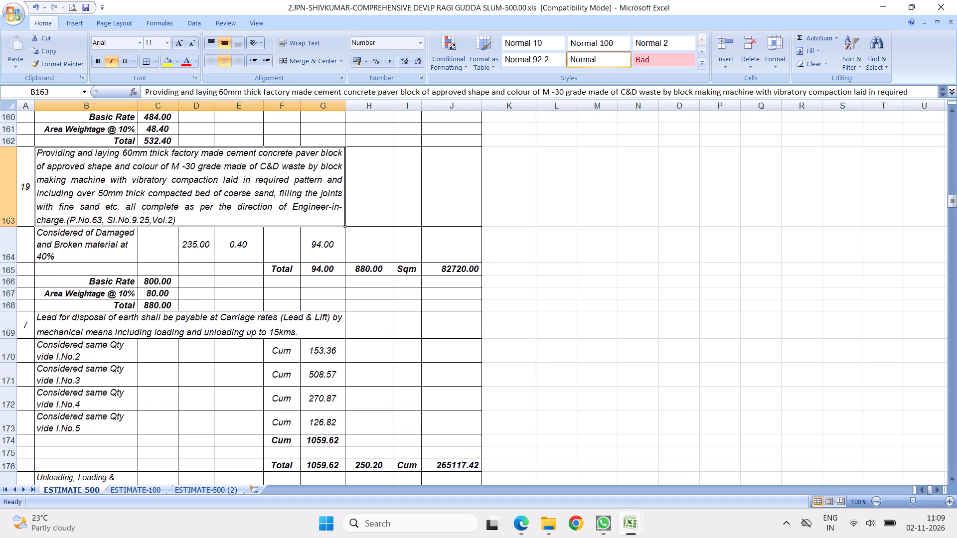
Review the remaining items of ESTIMATE-500 below the paver block item and return to the start of the sheet.
scroll(443, 304, "down", 13)
scroll(469, 340, "down", 16)
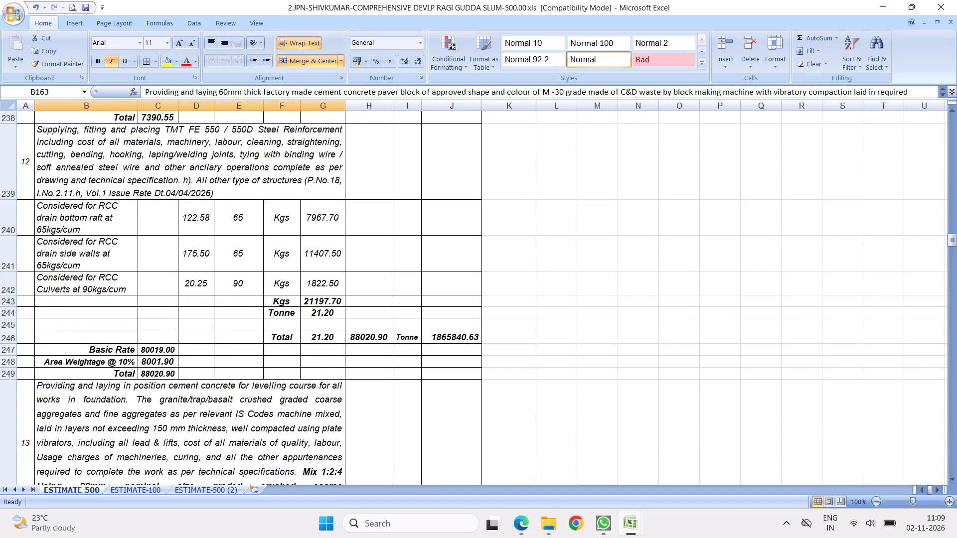
scroll(443, 325, "down", 17)
scroll(429, 251, "down", 8)
scroll(387, 269, "down", 16)
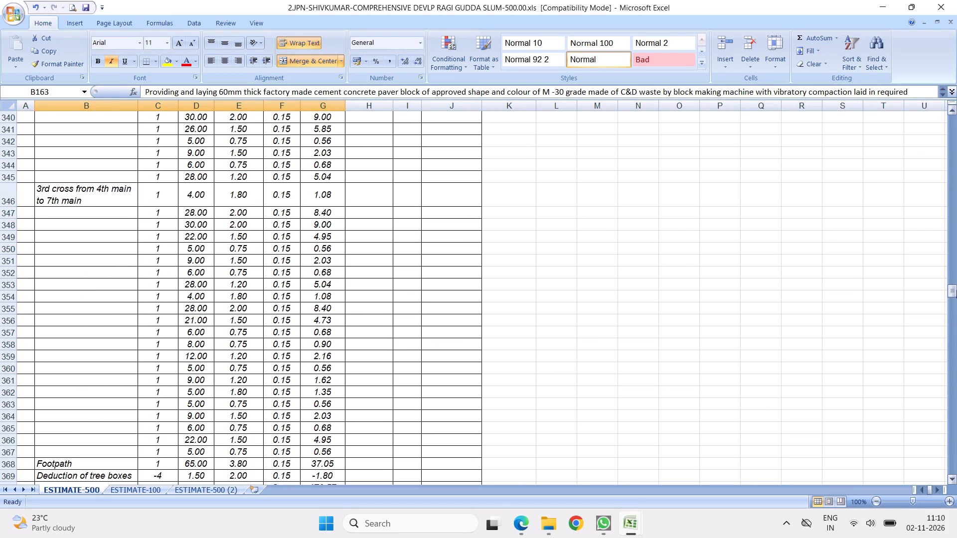
left_click_drag(951, 294, 956, 0)
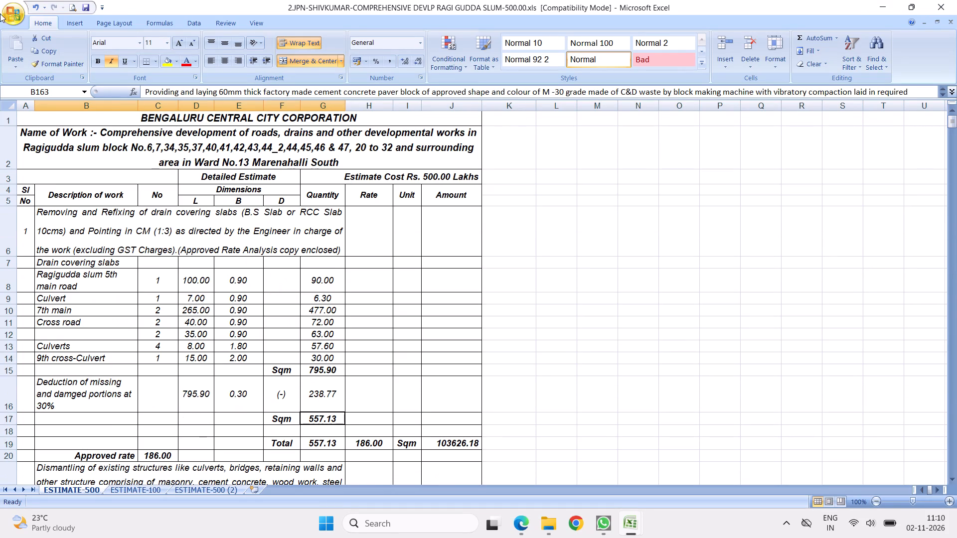
Save the Ragi Gudda slum estimate workbook.
left_click(83, 5)
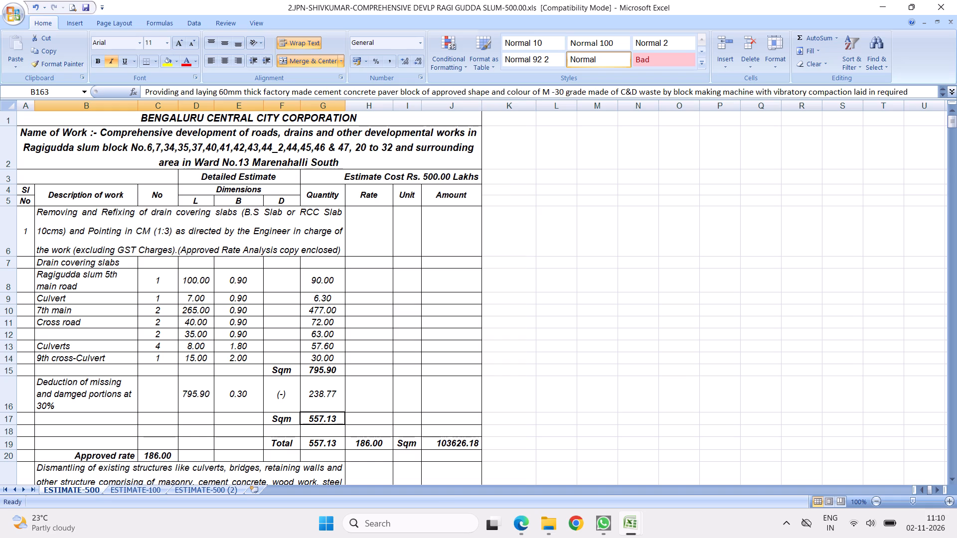
Close both estimate workbooks and the File Explorer window showing the ward estimates folder.
left_click(944, 8)
left_click(944, 8)
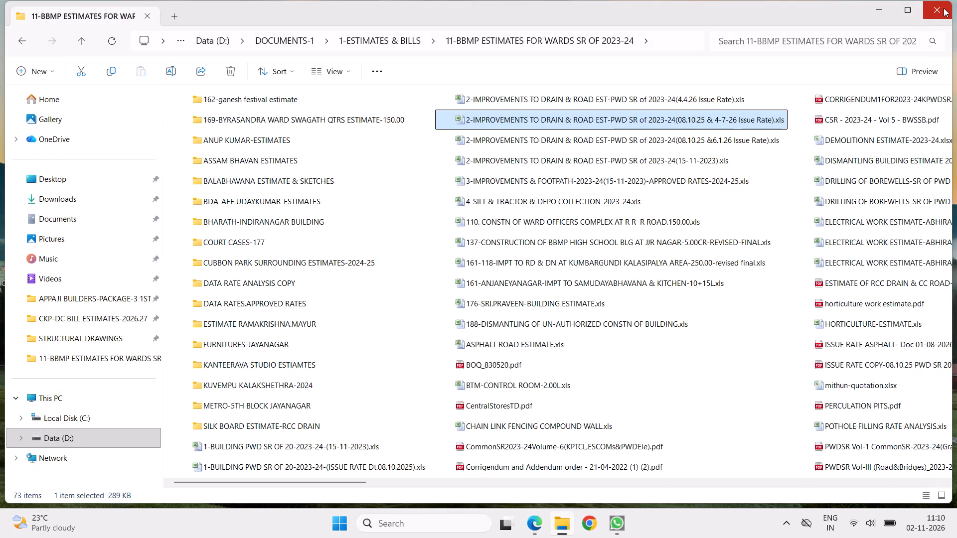
left_click(944, 8)
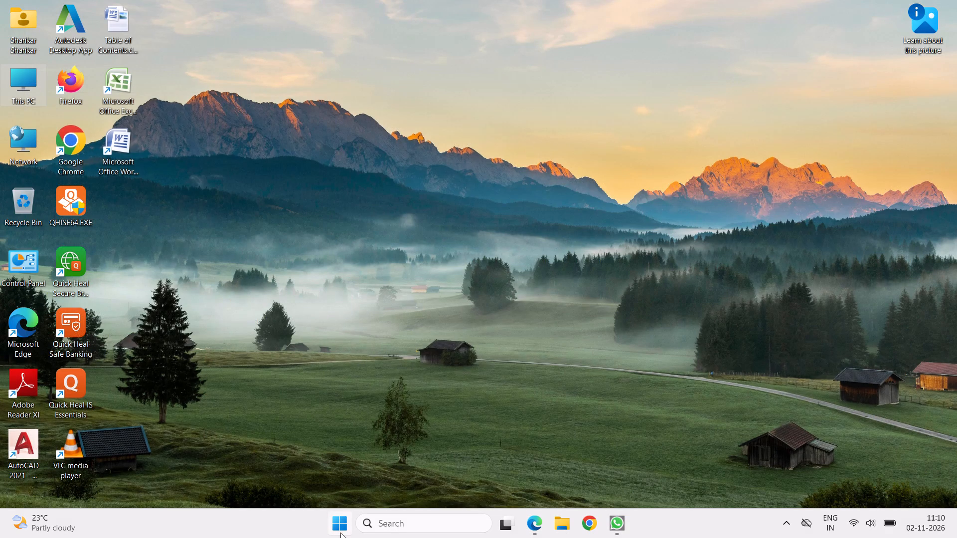
Shut down the computer.
left_click(340, 530)
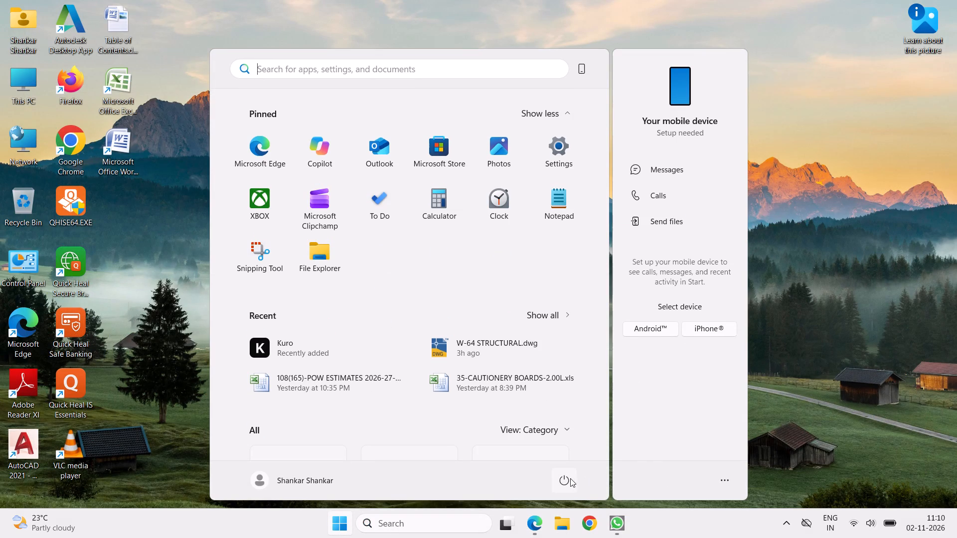
left_click(570, 478)
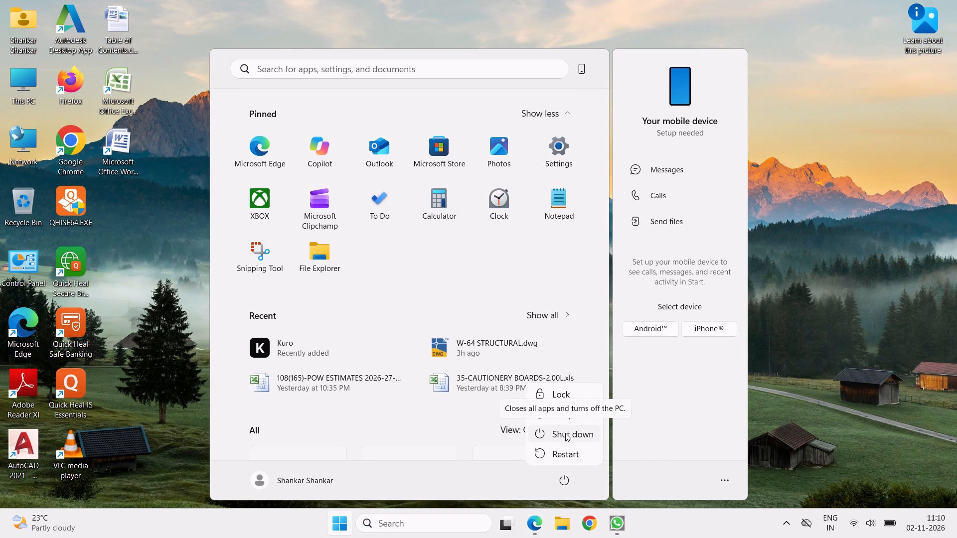
left_click(565, 433)
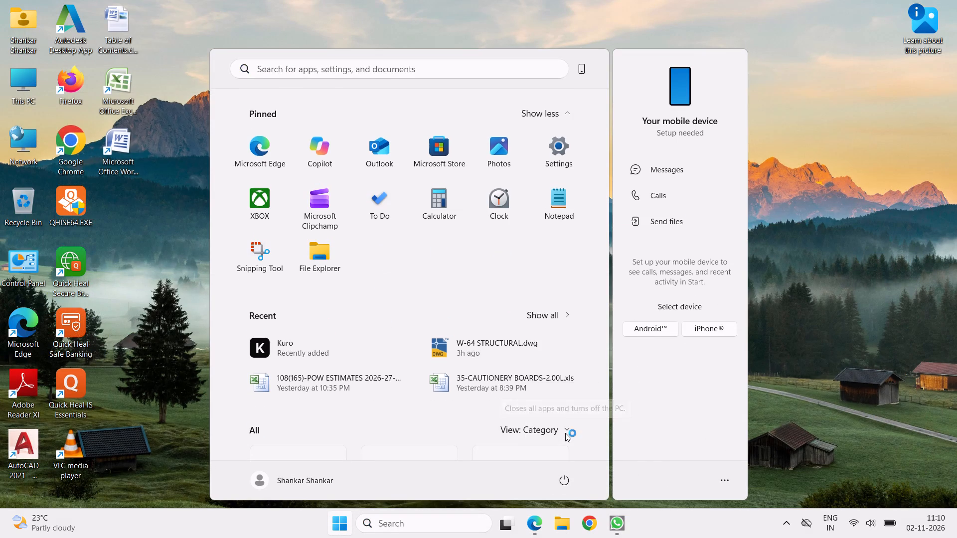